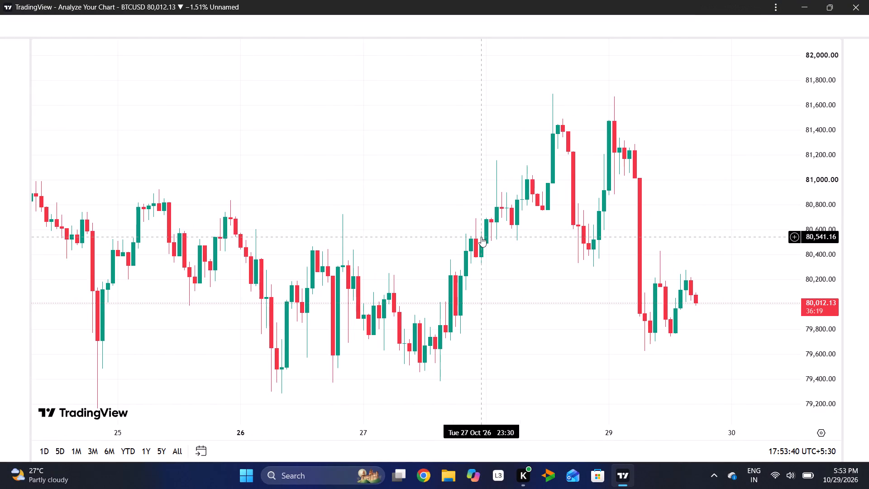
Switch the BTCUSD chart to the 5-minute interval.
drag(719, 261, 614, 169)
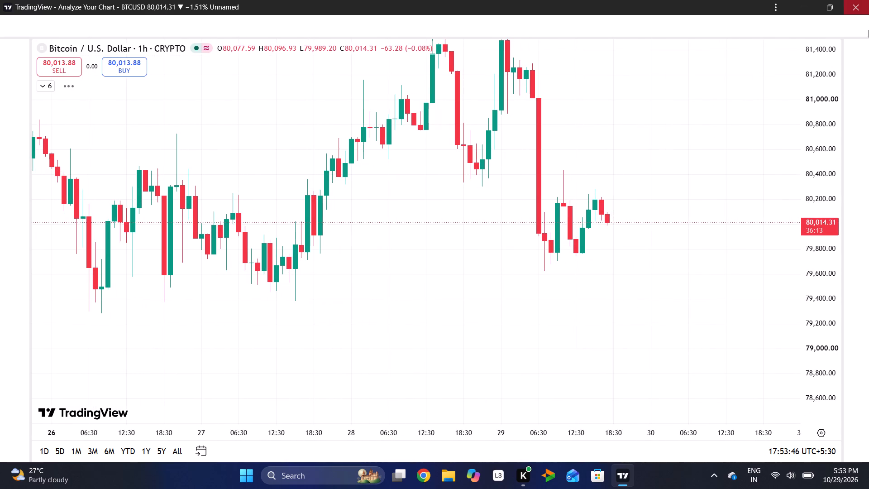
drag(812, 123, 815, 175)
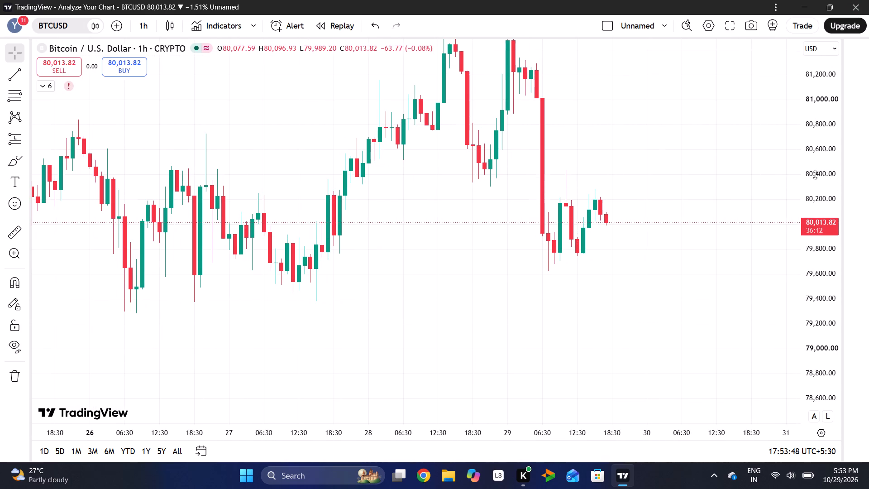
drag(815, 175, 810, 239)
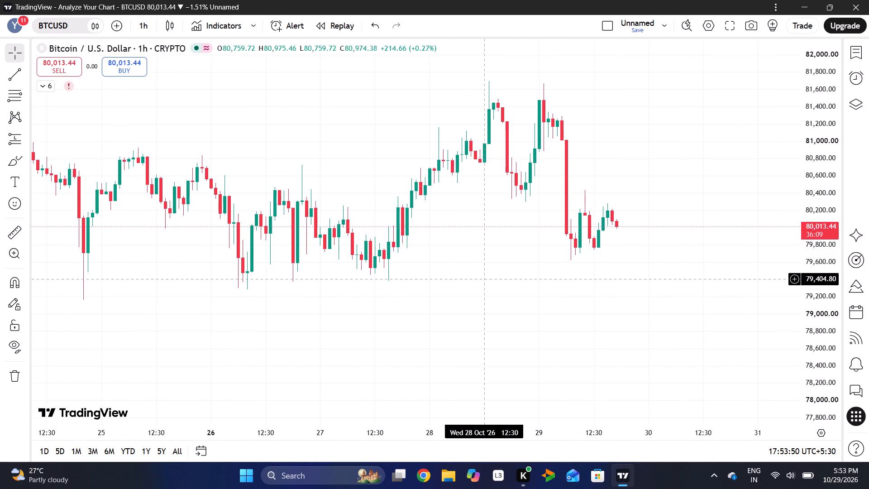
drag(478, 280, 557, 275)
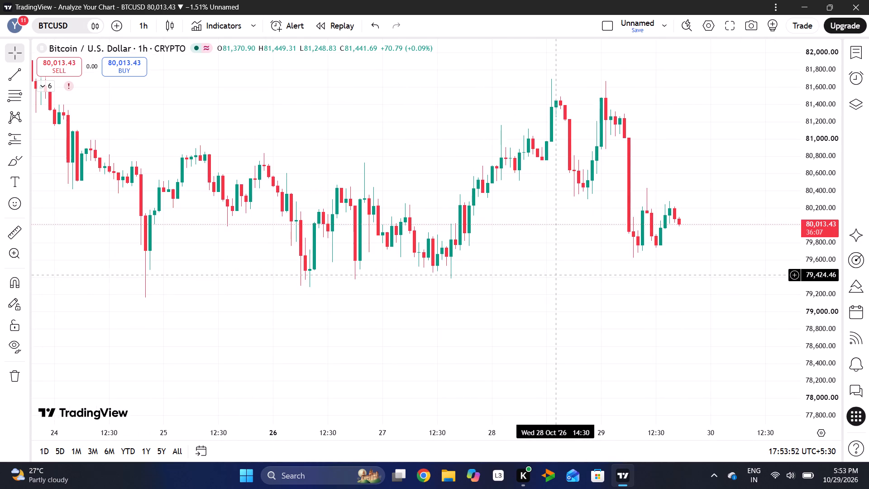
drag(557, 275, 471, 244)
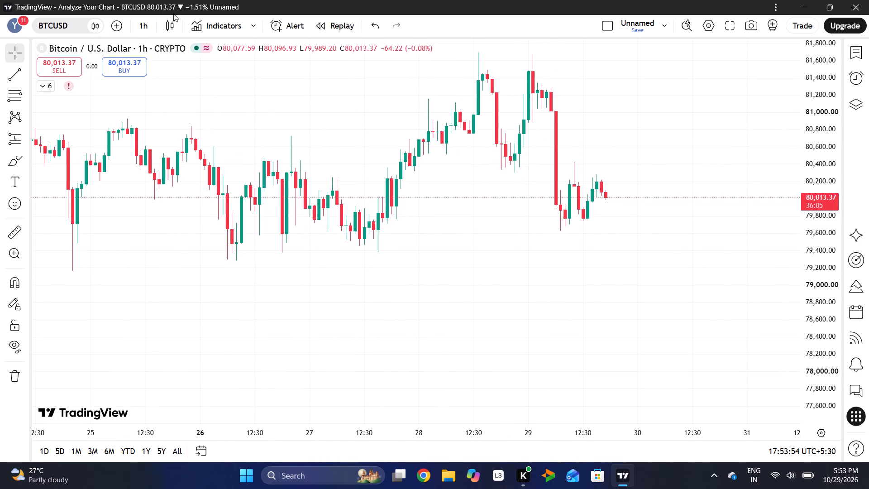
click(134, 34)
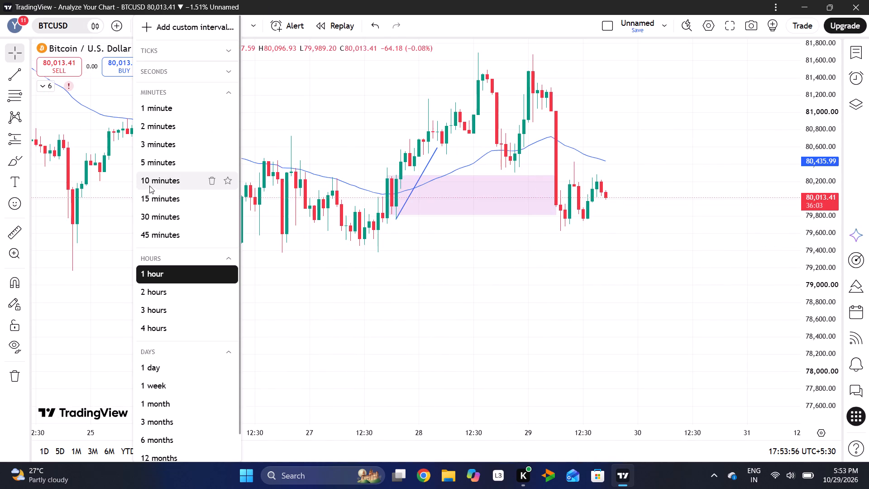
click(152, 167)
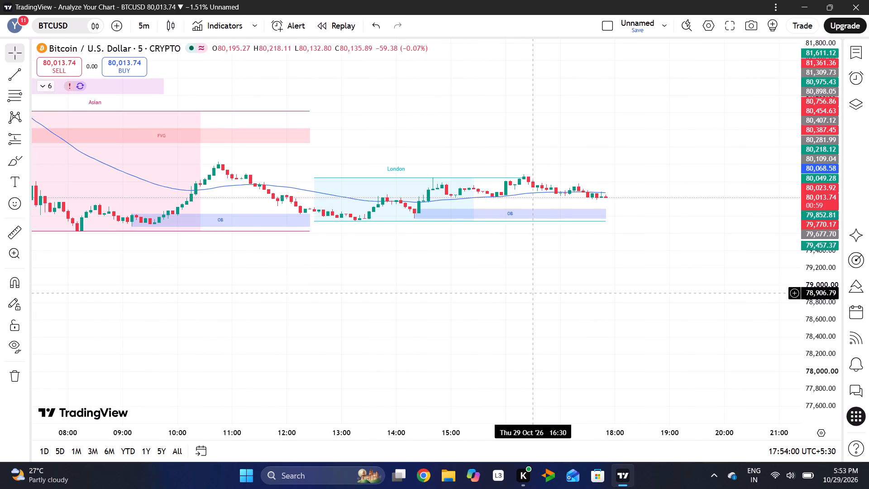
Draw a descending trend line from the 17:20 swing high at about 80,177 to about 79,940 at 18:25.
drag(815, 320, 858, 34)
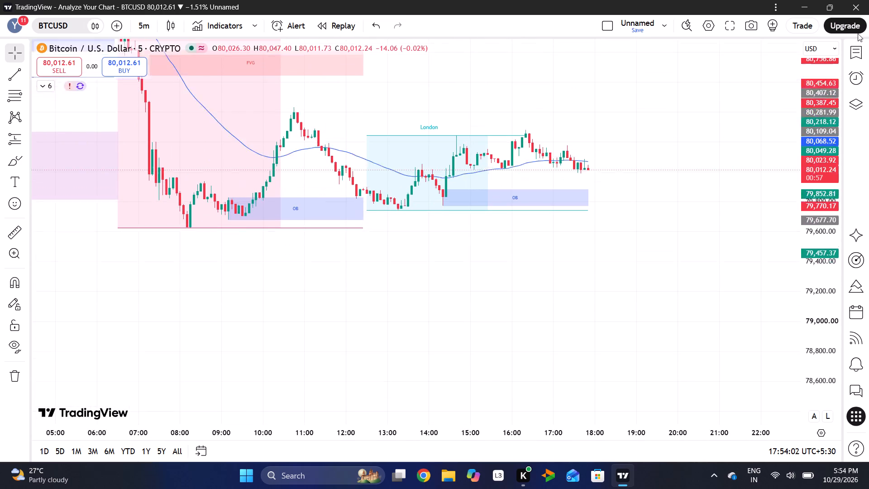
drag(858, 34, 860, 5)
drag(702, 123, 641, 192)
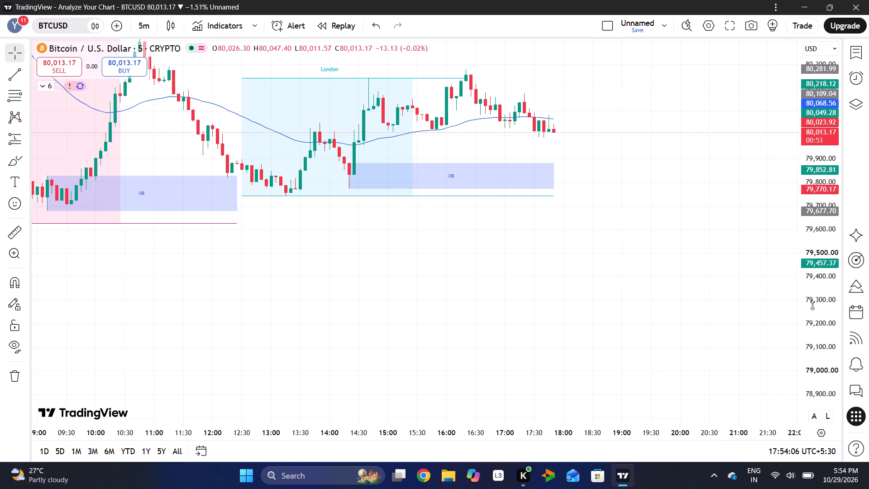
drag(812, 305, 829, 139)
drag(725, 167, 634, 331)
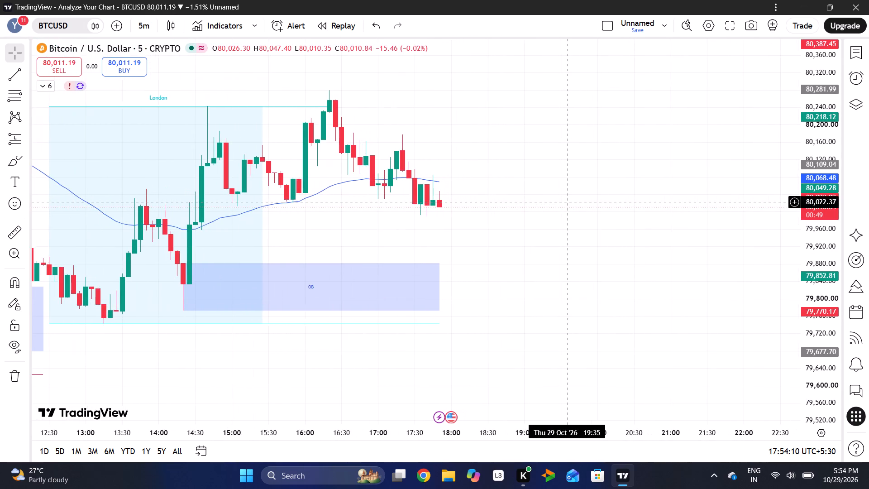
click(14, 69)
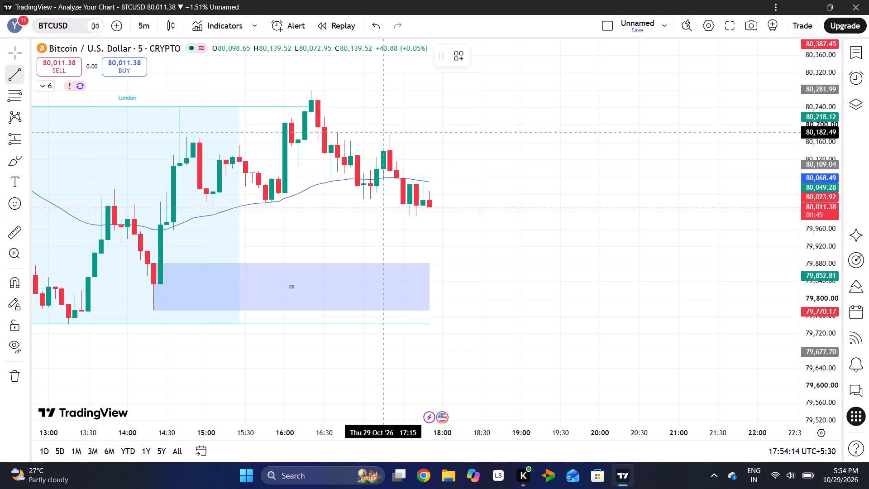
drag(388, 134, 469, 245)
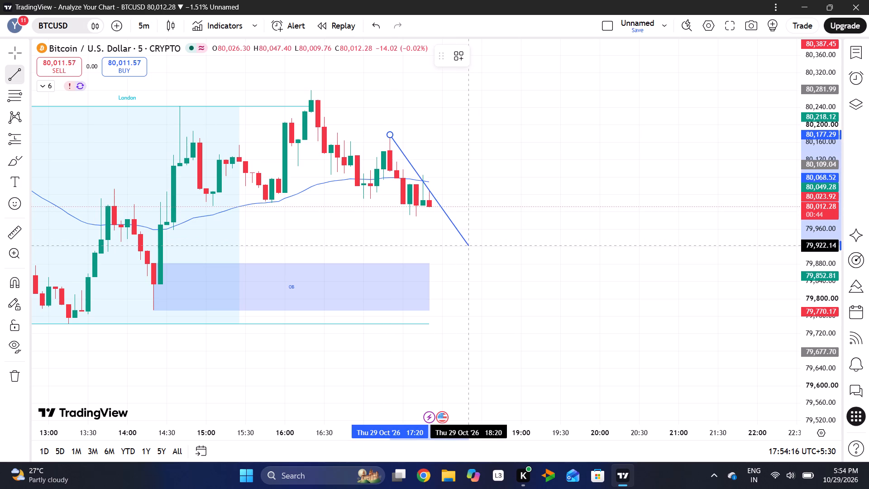
drag(469, 245, 472, 237)
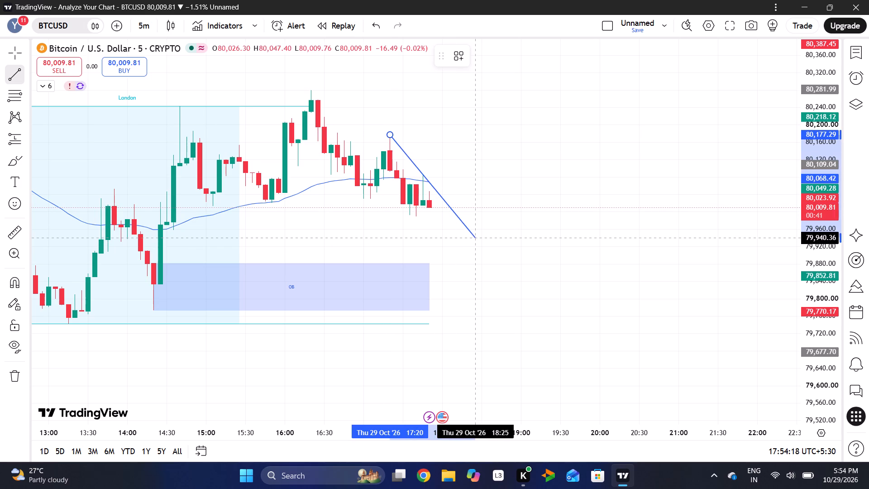
click(472, 237)
click(488, 156)
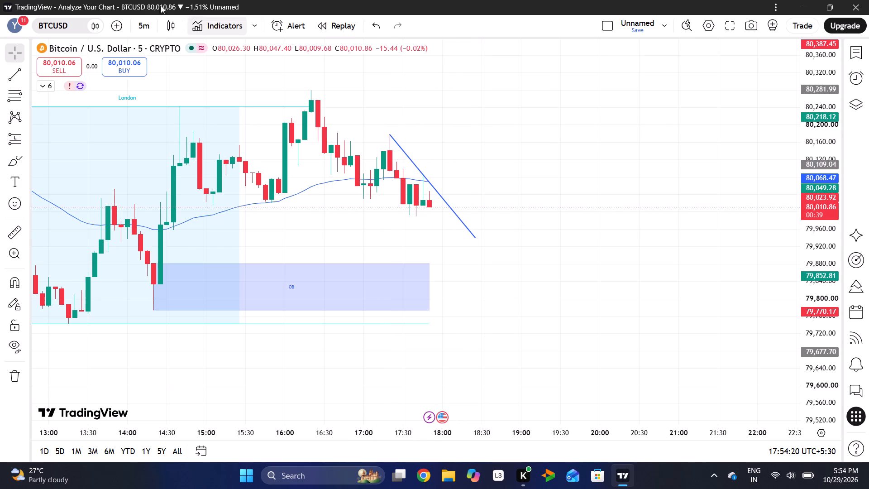
Change the chart symbol to XAUUSD, the gold commodity CFD.
click(60, 23)
key(space)
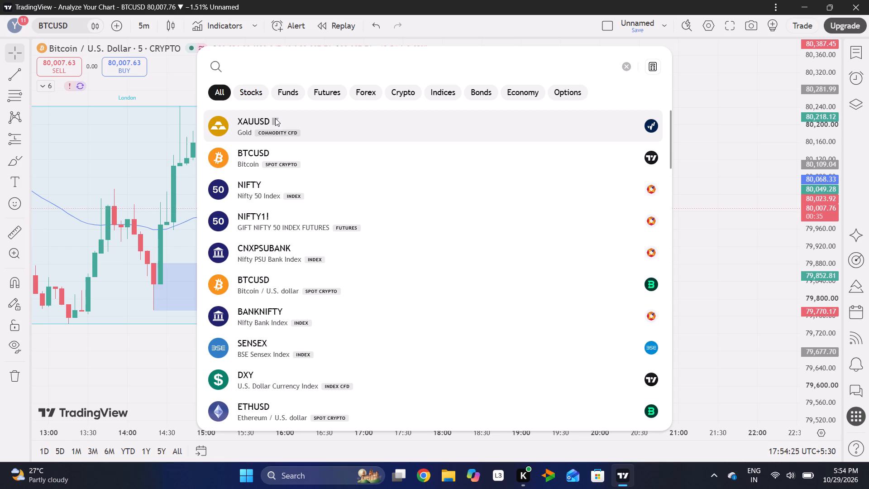
click(312, 137)
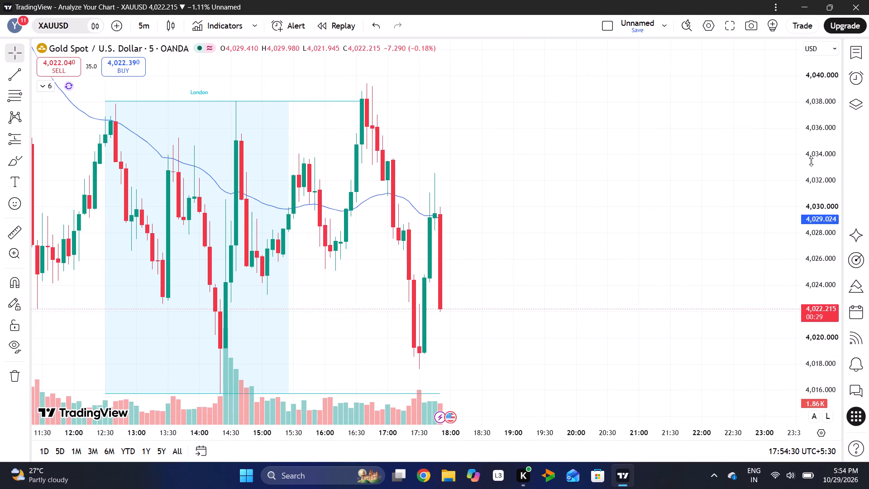
Switch the gold chart to the 1-hour interval.
drag(811, 161, 814, 335)
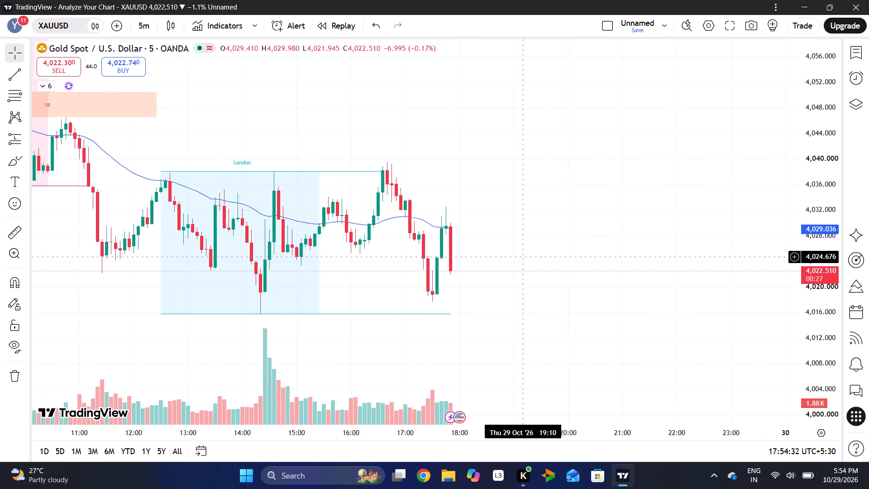
drag(523, 257, 588, 225)
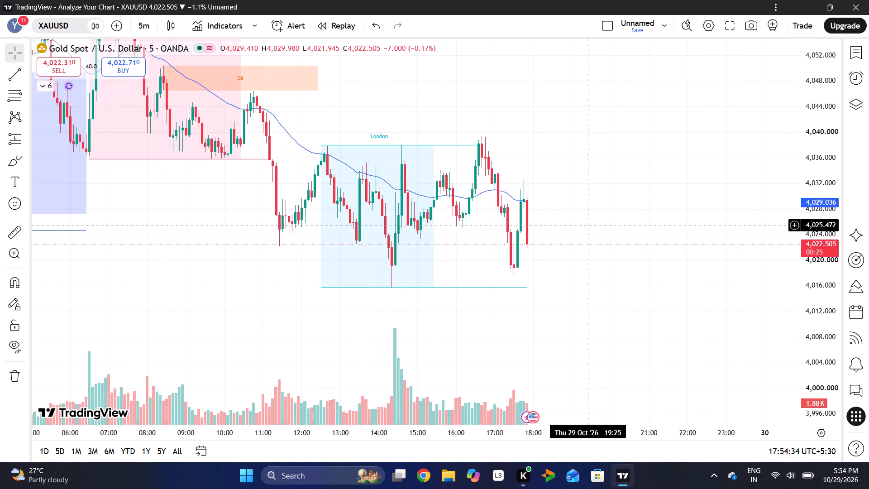
drag(811, 195, 792, 326)
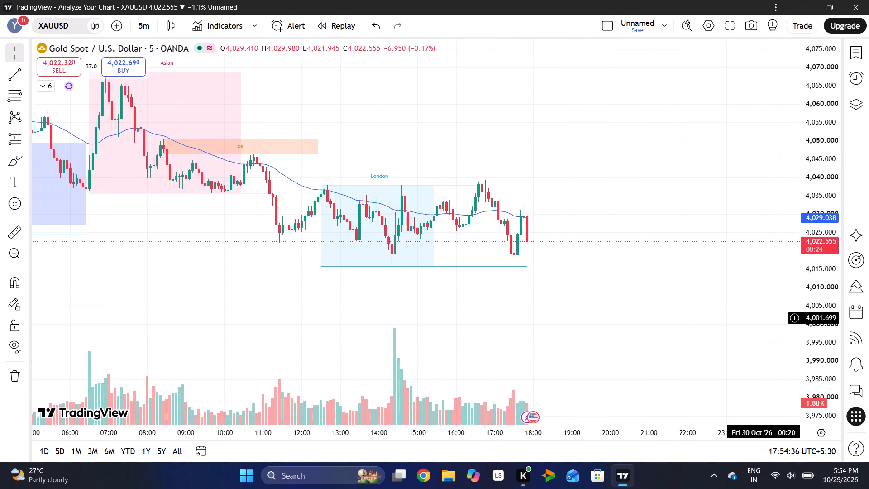
click(348, 296)
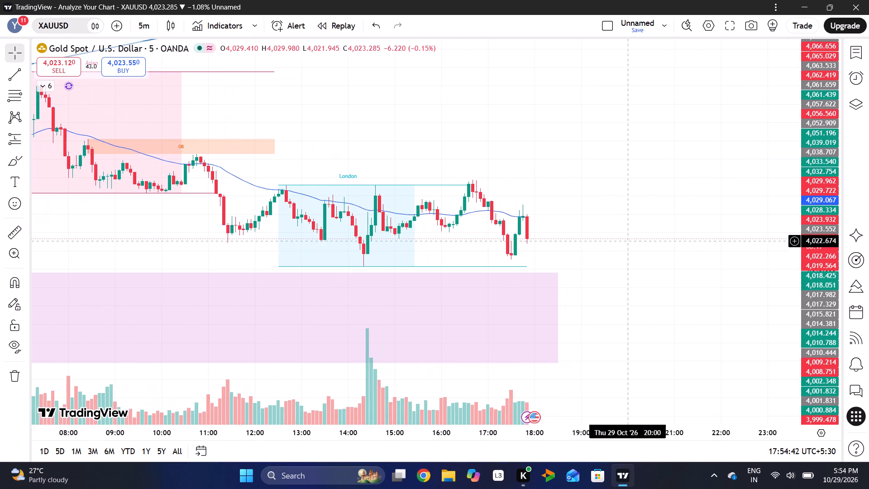
click(143, 24)
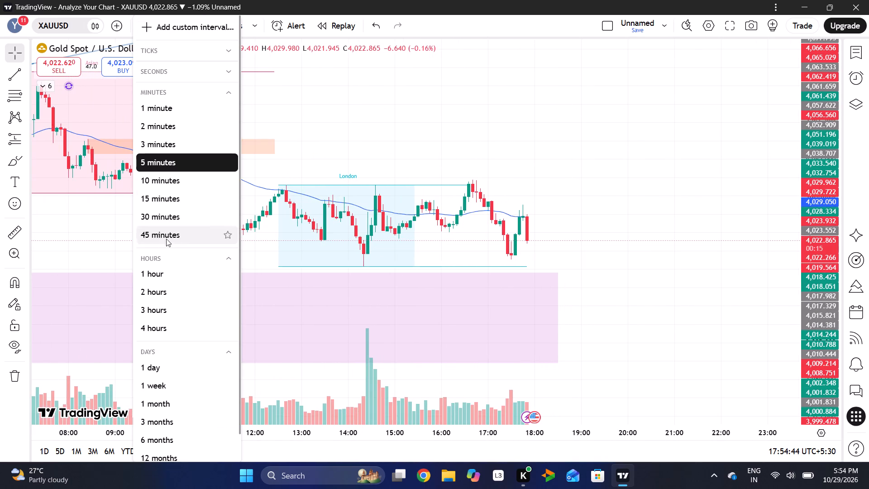
click(163, 270)
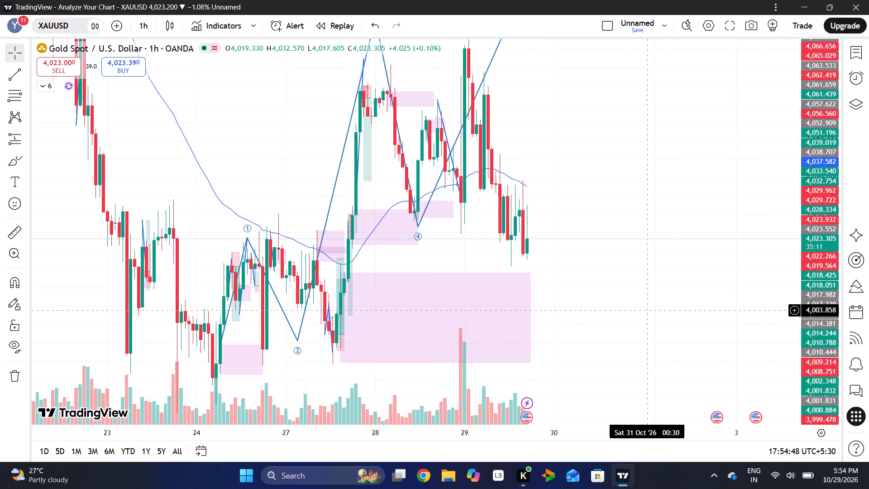
Switch the gold chart to the 4-hour interval.
drag(646, 311, 684, 235)
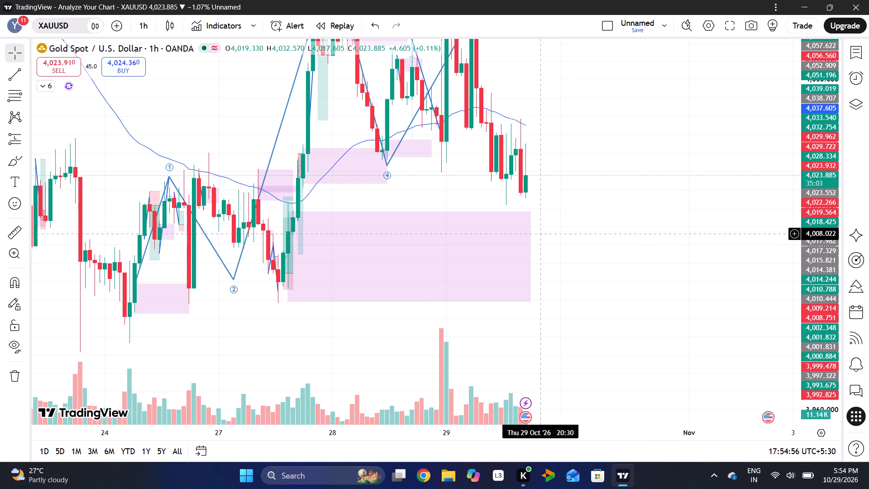
click(134, 24)
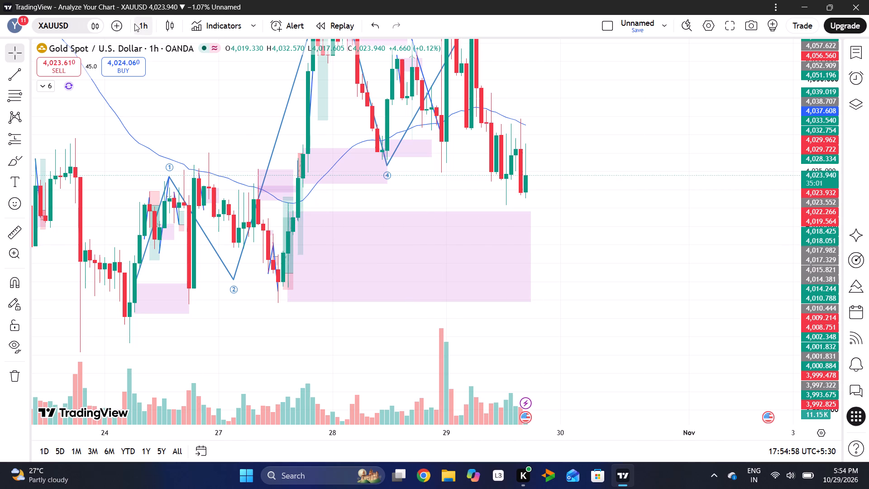
click(172, 334)
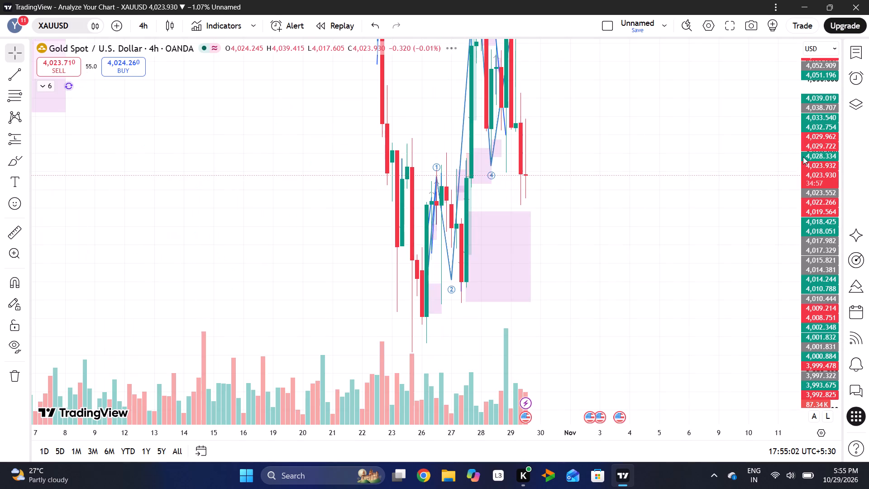
Extend the large pink zone rectangle below the current price back to 27 Oct 06:30, with its upper edge at about 4,012.
drag(812, 126, 812, 301)
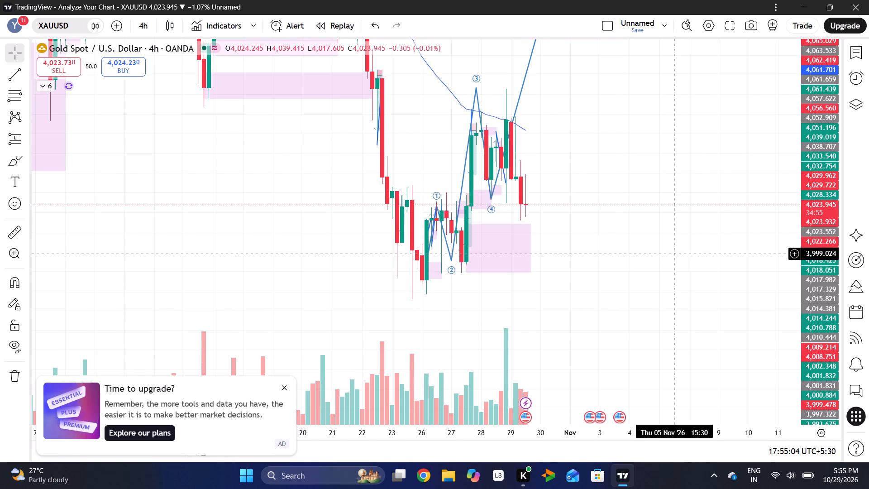
click(286, 383)
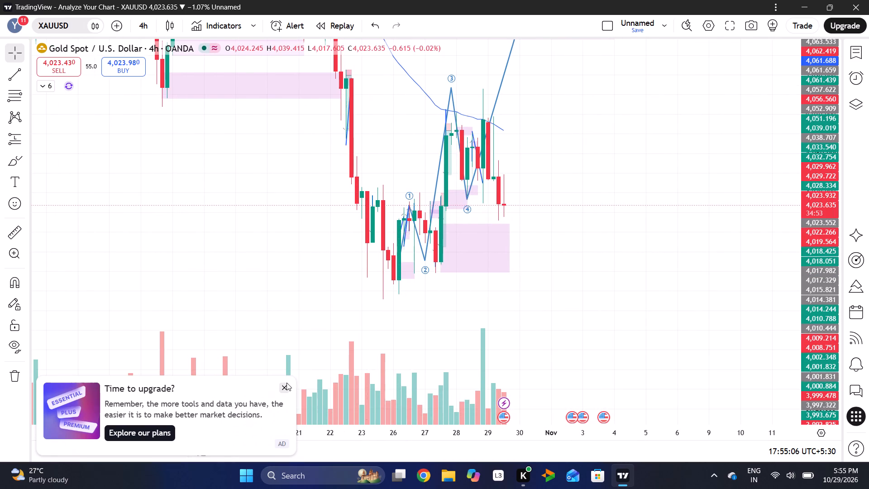
drag(420, 435, 295, 435)
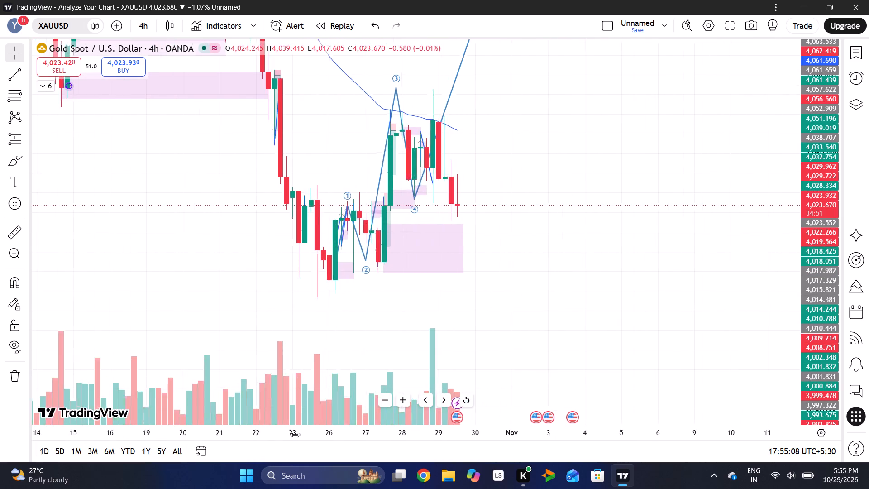
drag(295, 435, 238, 433)
drag(427, 229, 670, 238)
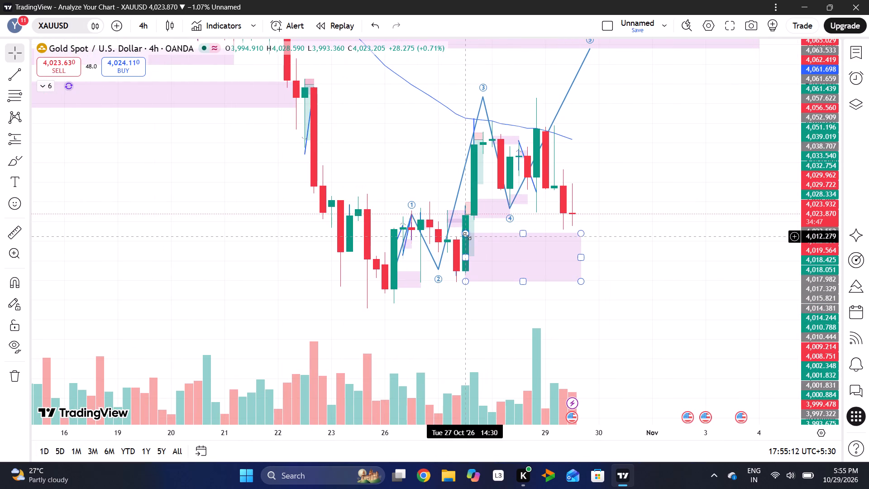
drag(467, 236, 455, 236)
drag(458, 237, 444, 226)
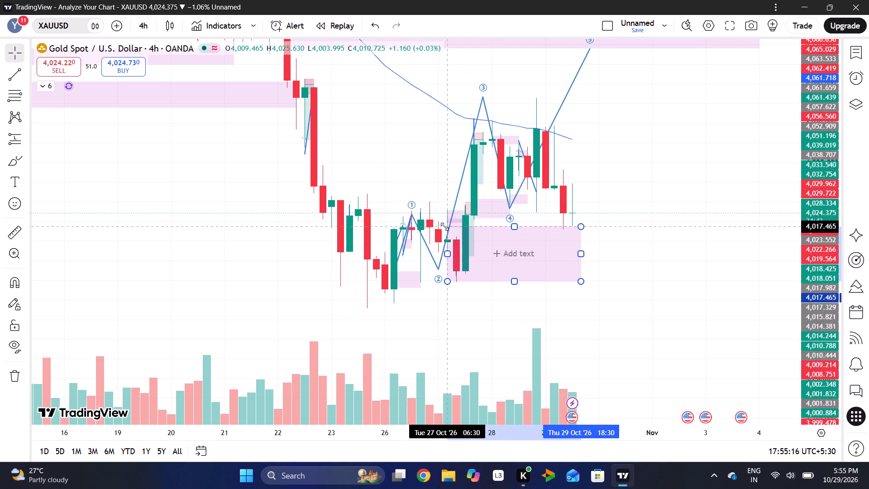
drag(444, 226, 448, 233)
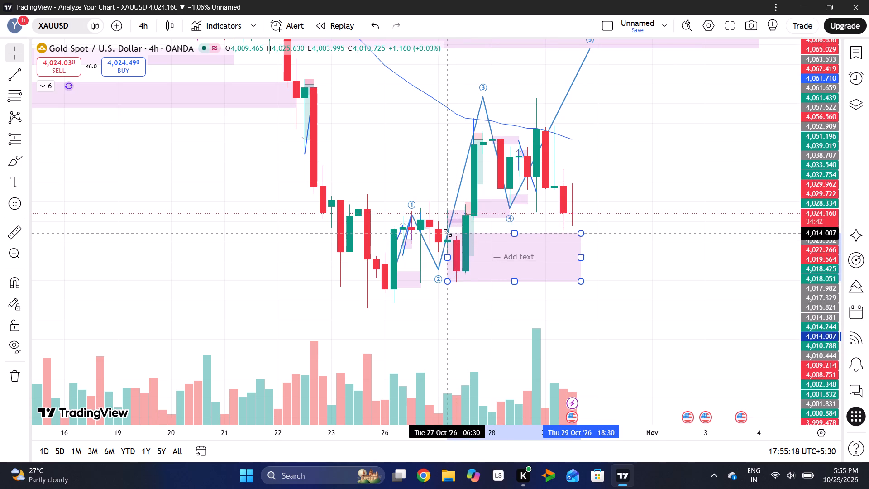
drag(448, 233, 448, 237)
click(640, 236)
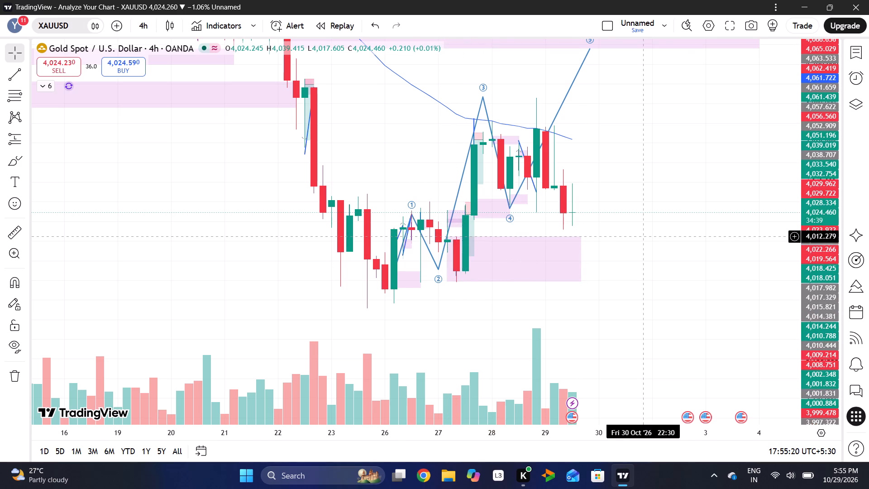
drag(573, 259, 580, 258)
click(634, 232)
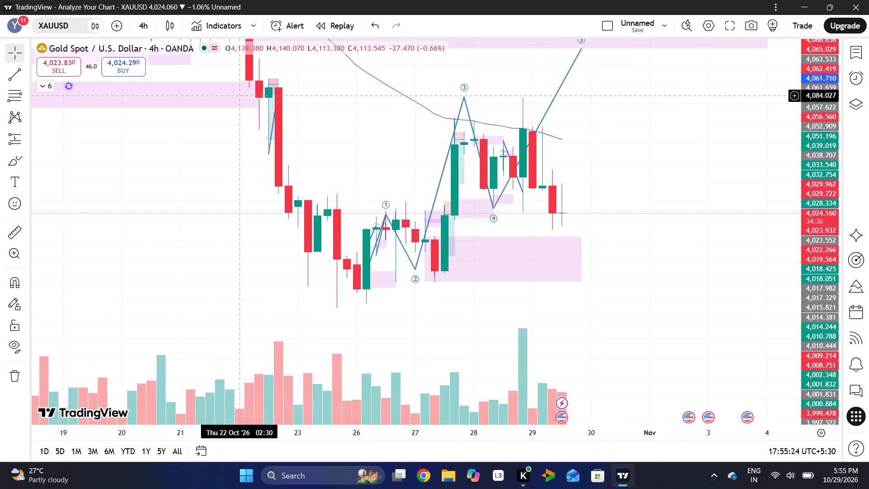
Return the gold chart to the 1-hour interval.
click(148, 32)
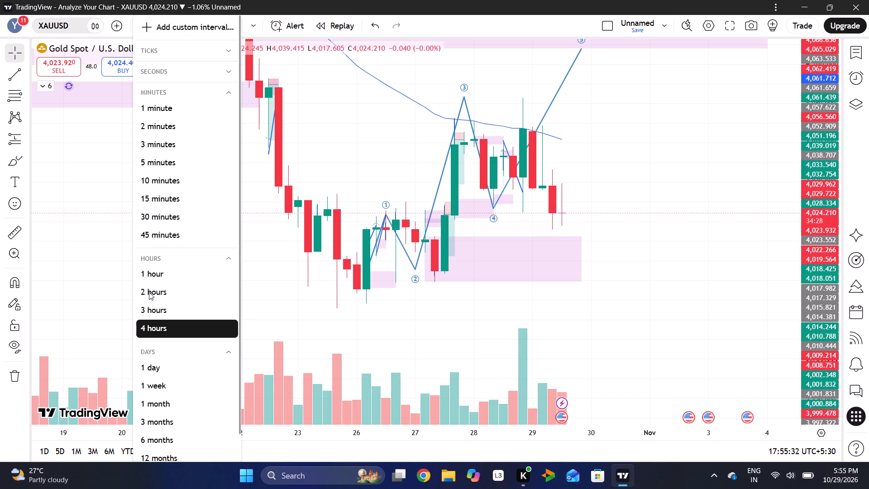
click(150, 270)
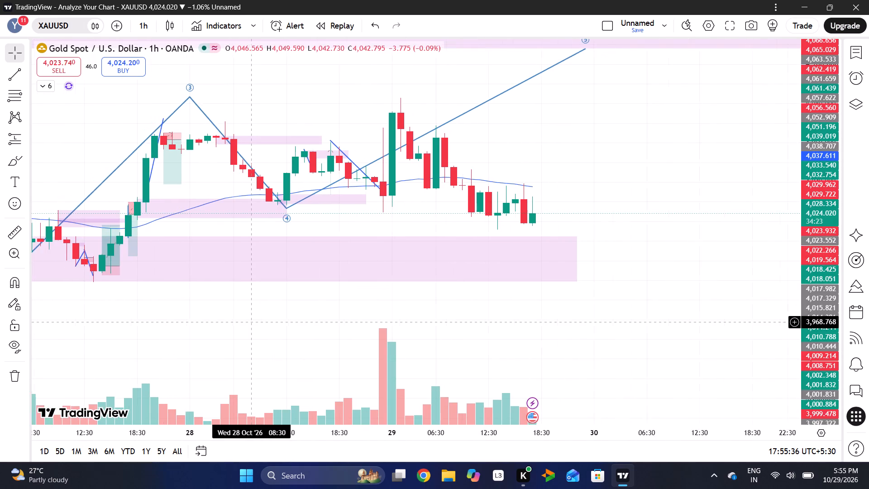
Switch the gold chart to the 15-minute interval.
drag(252, 321, 319, 310)
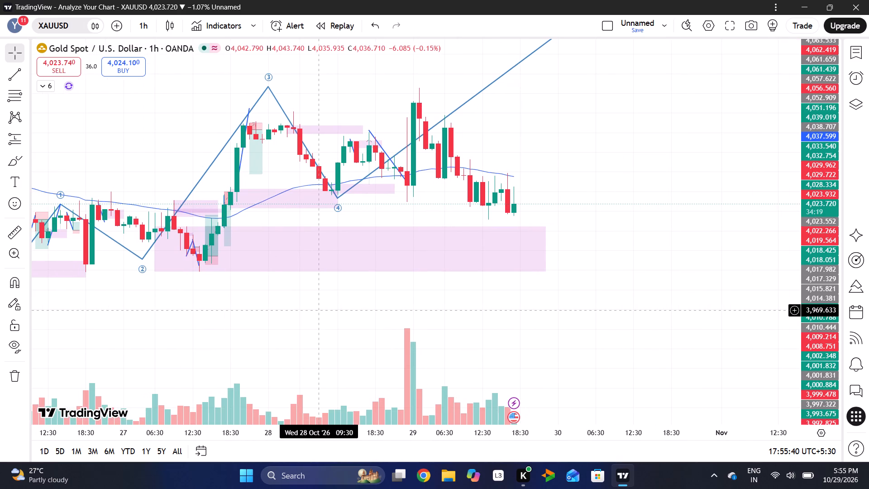
click(134, 31)
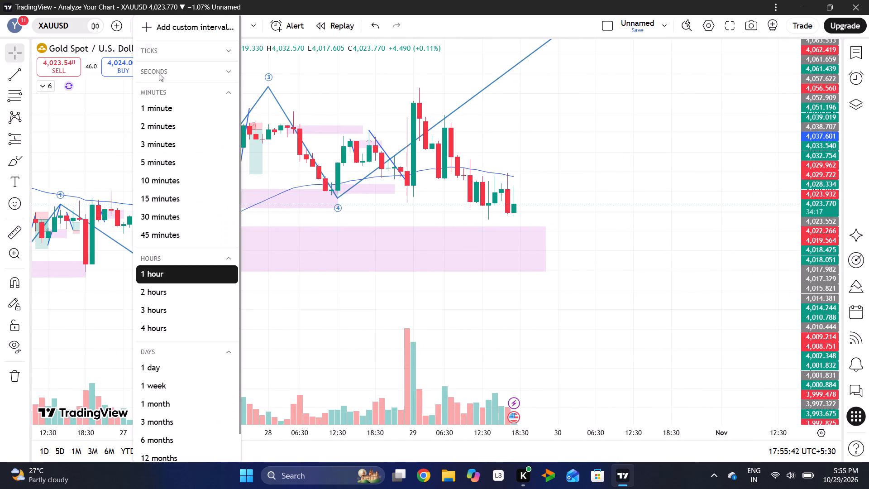
click(157, 202)
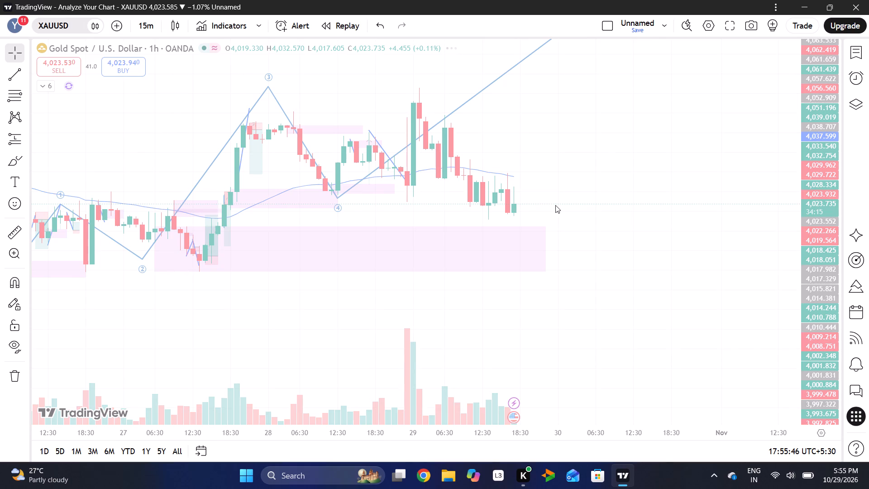
Switch the gold chart to the 30-minute interval.
click(149, 23)
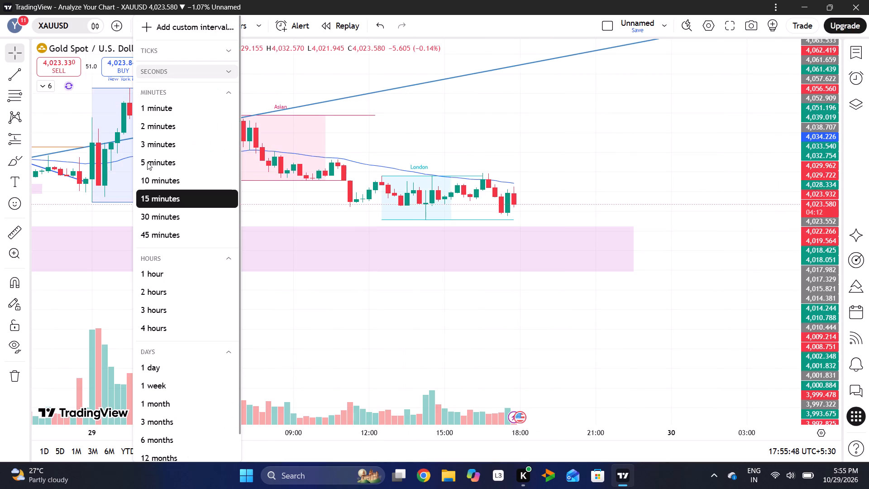
click(158, 223)
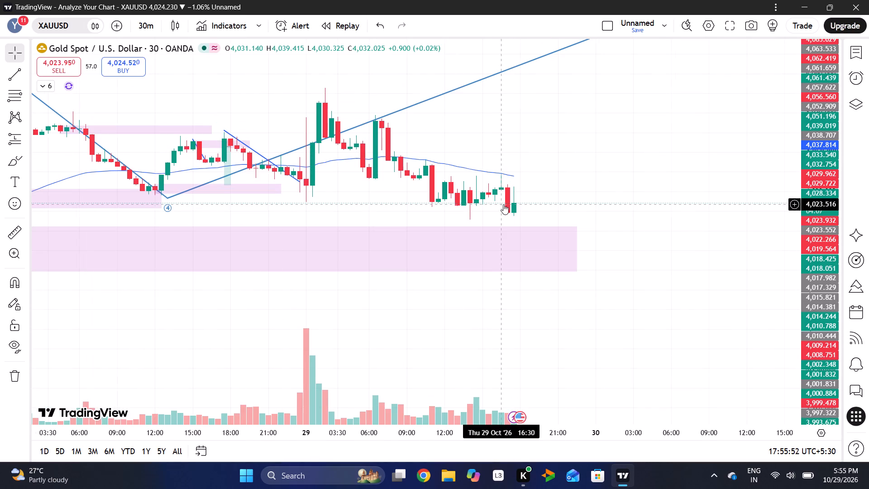
Examine the 30-minute gold candles of 28 and 29 Oct in relation to the large pink zone below the price.
double_click(799, 264)
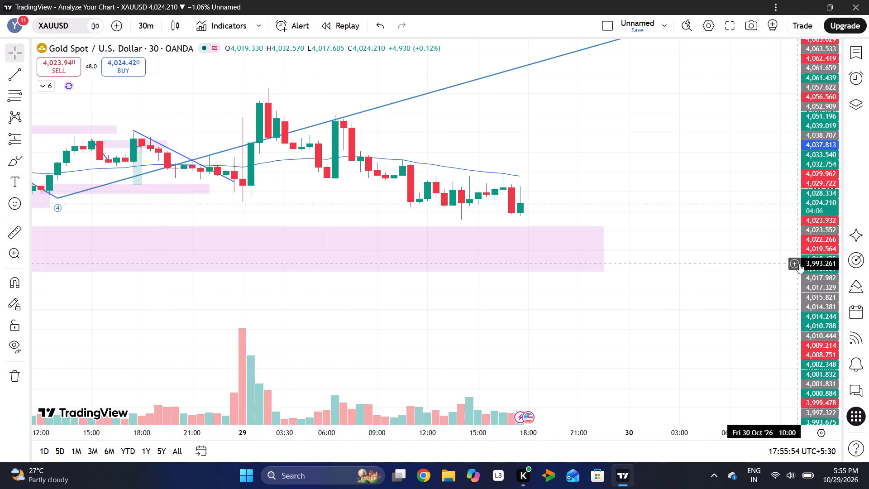
drag(816, 270, 859, 0)
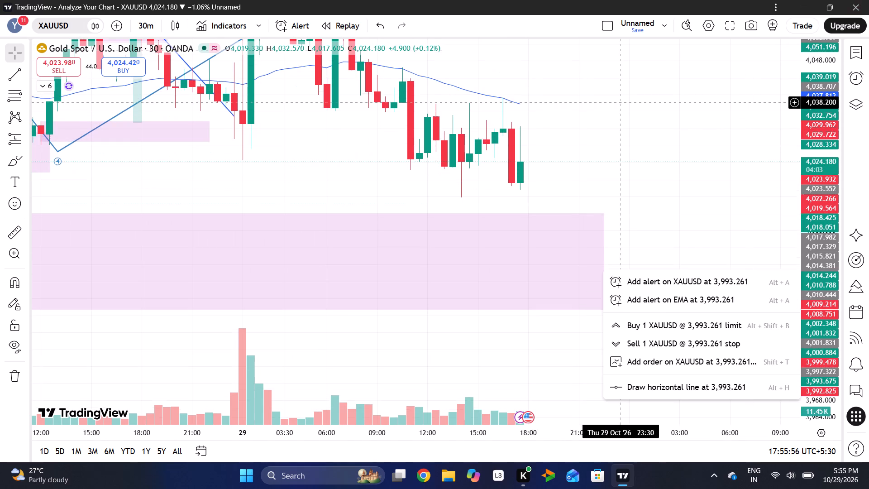
click(581, 151)
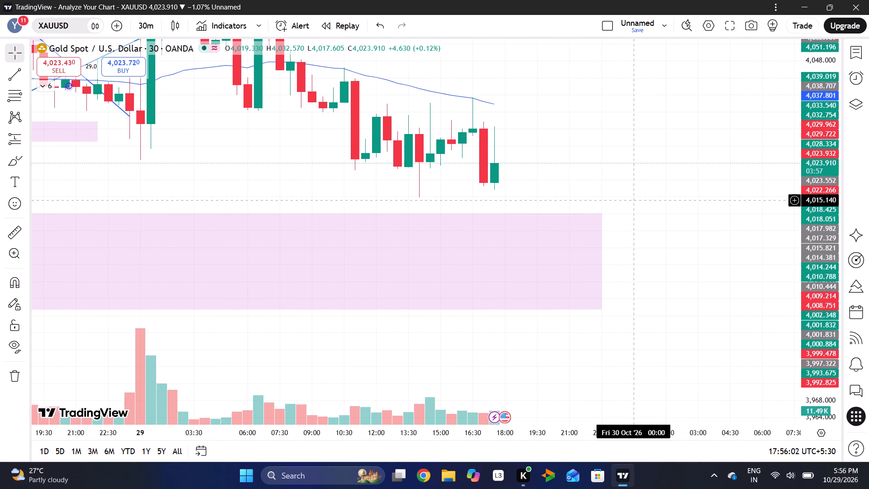
scroll(632, 200, right, 7)
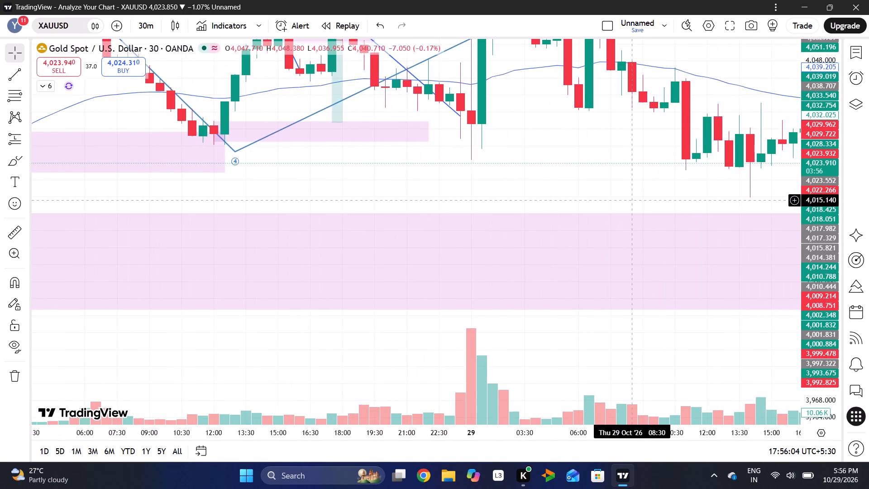
scroll(632, 200, right, 1)
scroll(632, 200, left, 5)
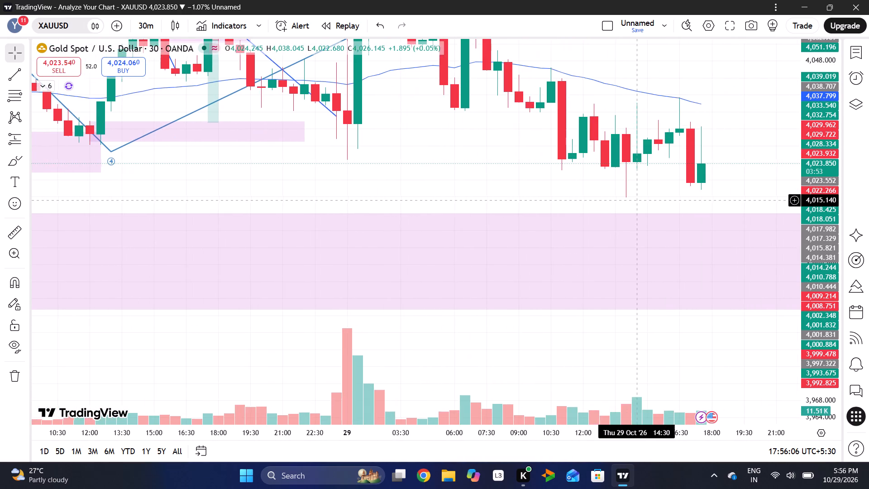
scroll(632, 200, left, 4)
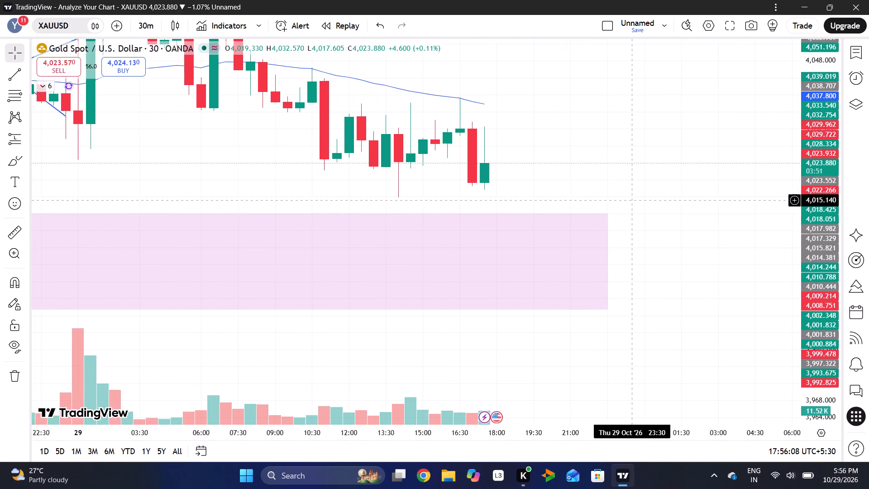
drag(826, 238, 847, 121)
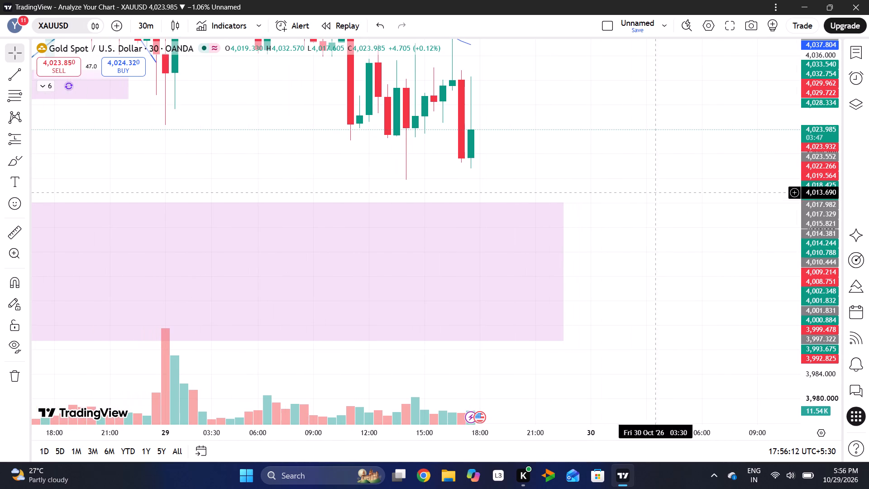
drag(816, 108, 805, 250)
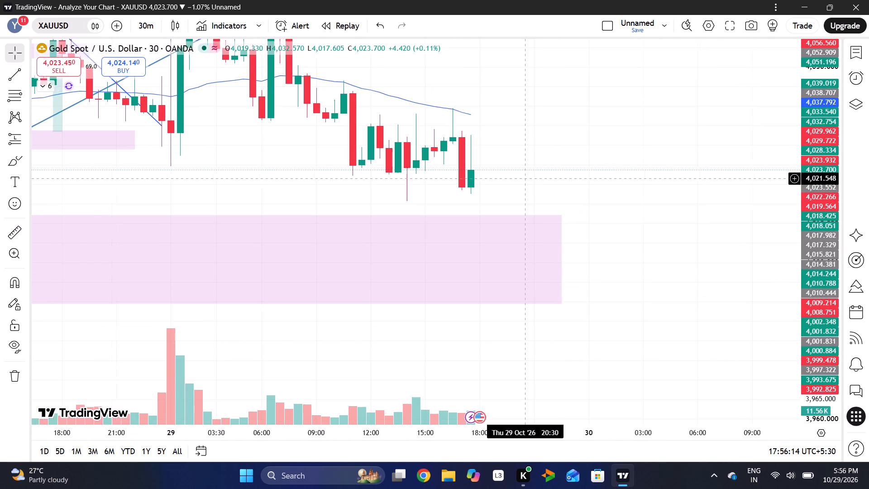
drag(822, 142, 822, 243)
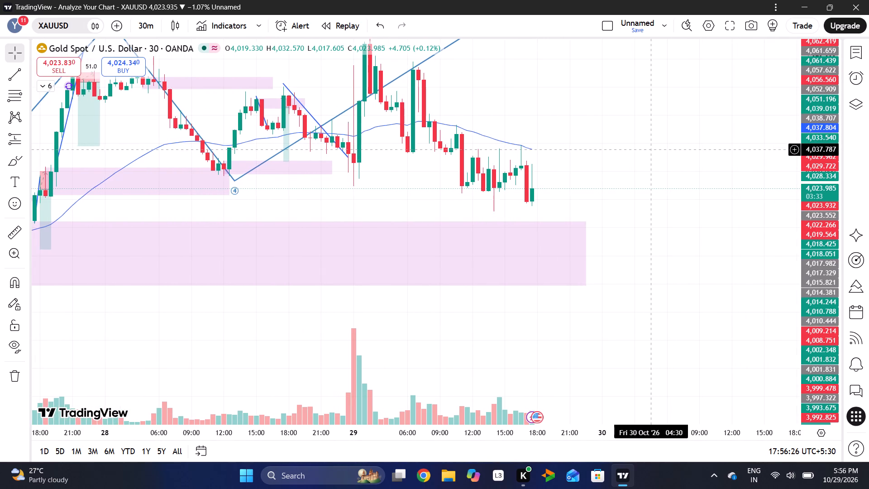
Switch the gold chart to the 15-minute interval.
click(151, 30)
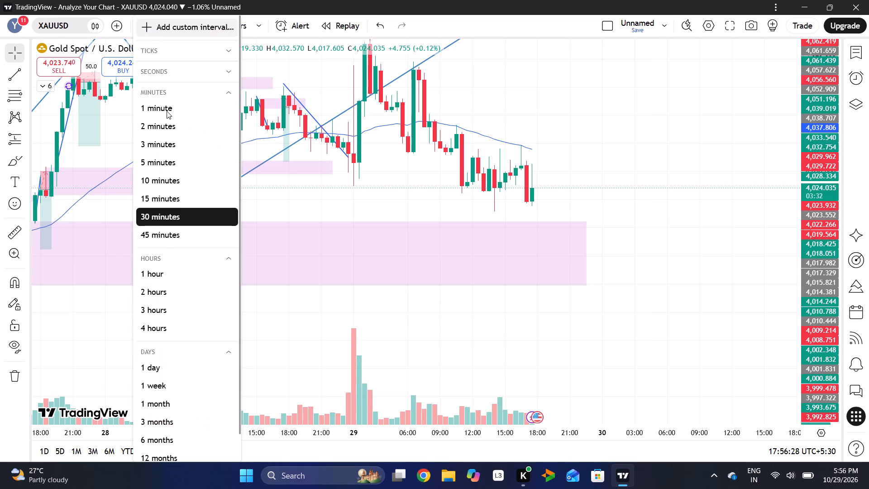
click(167, 192)
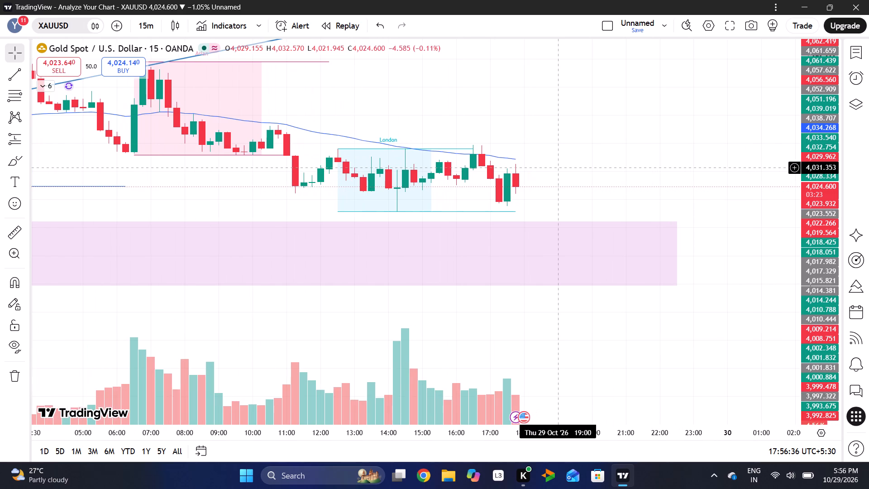
Switch the gold chart to the 5-minute interval.
drag(821, 230, 832, 130)
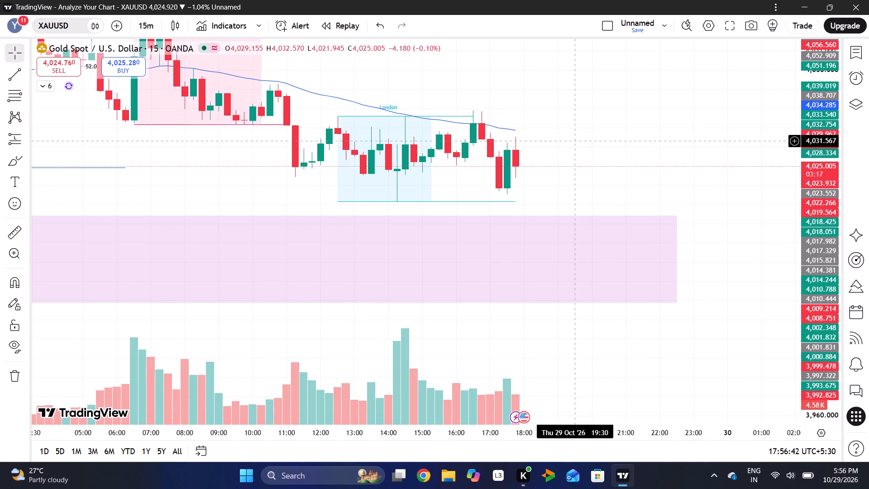
drag(572, 141, 580, 205)
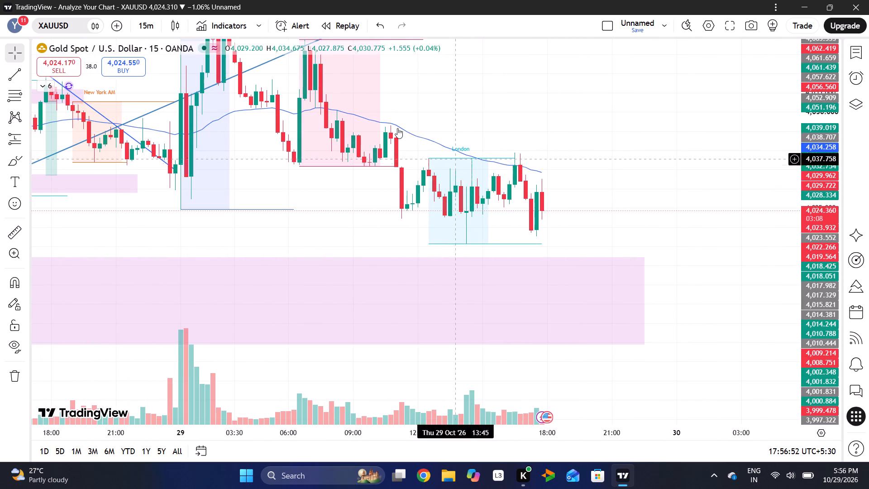
click(148, 27)
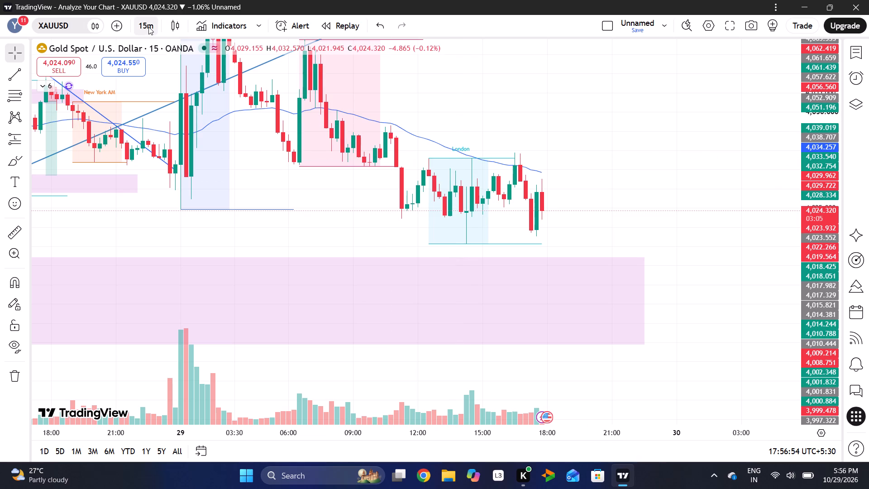
click(146, 168)
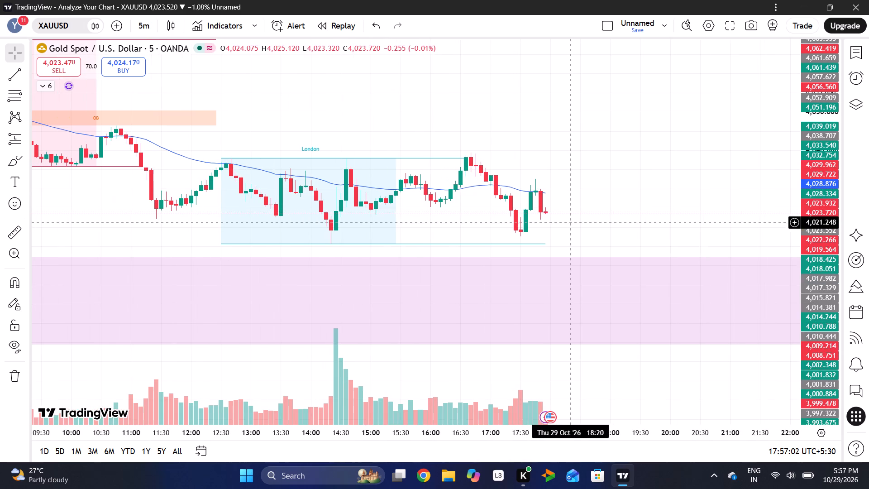
Examine the 5-minute gold price action around the London session range, the order blocks and the large pink zone.
drag(570, 222, 489, 221)
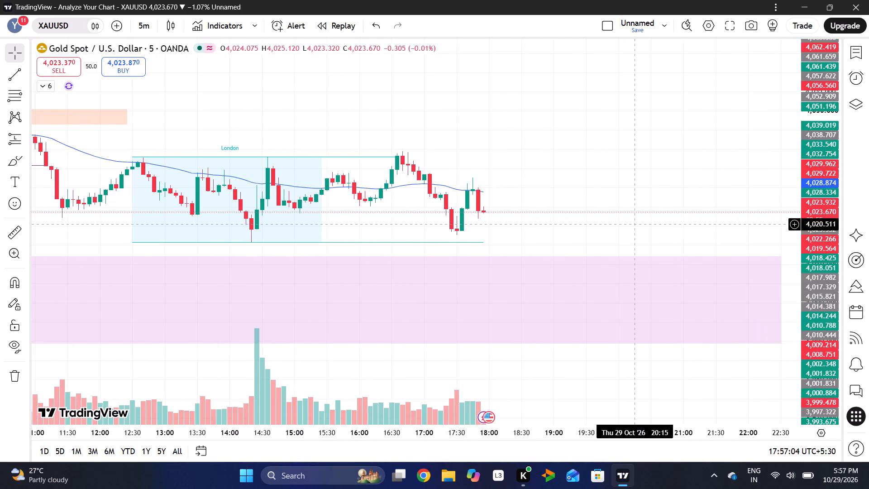
click(633, 224)
drag(808, 254, 851, 82)
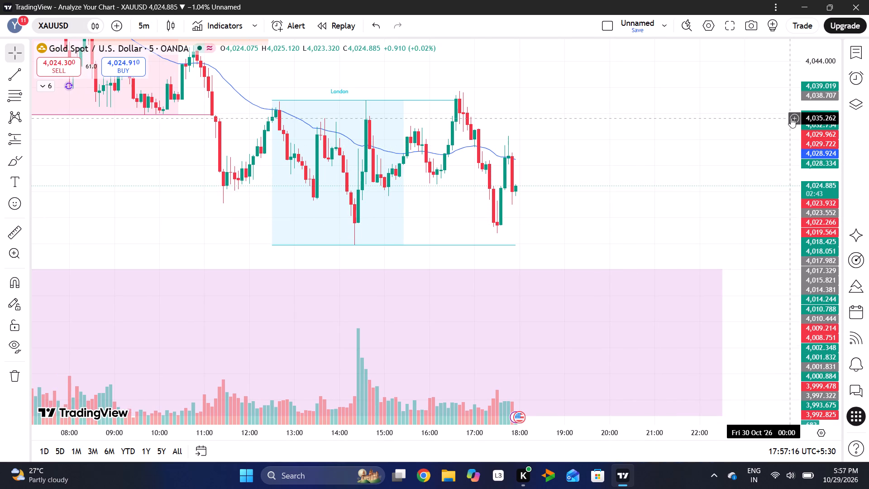
click(791, 118)
drag(812, 120, 807, 222)
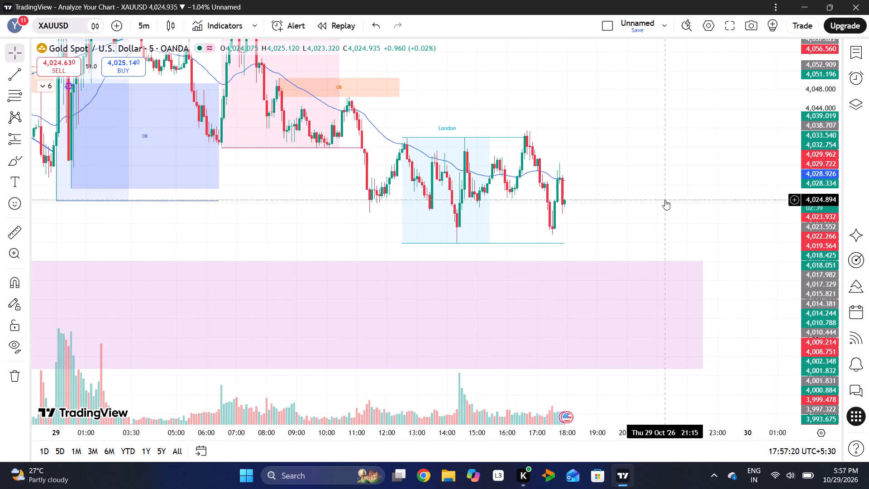
drag(665, 200, 733, 195)
drag(390, 243, 570, 243)
drag(570, 243, 370, 258)
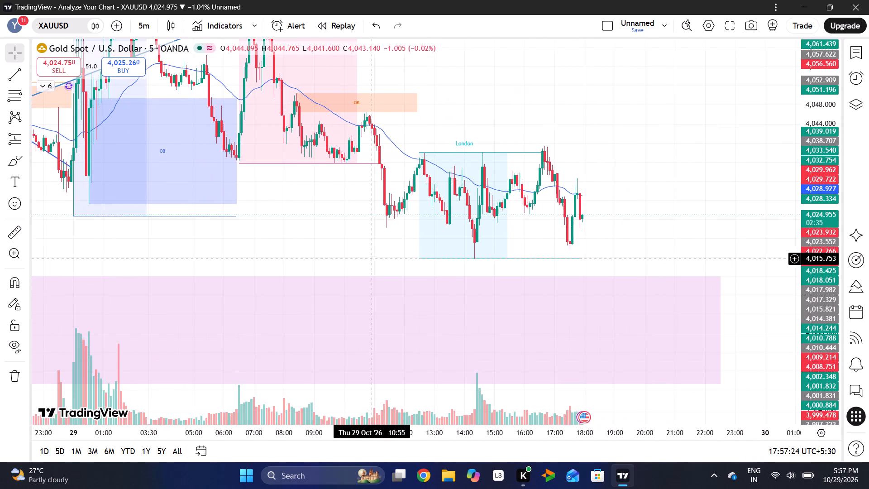
drag(633, 235, 492, 224)
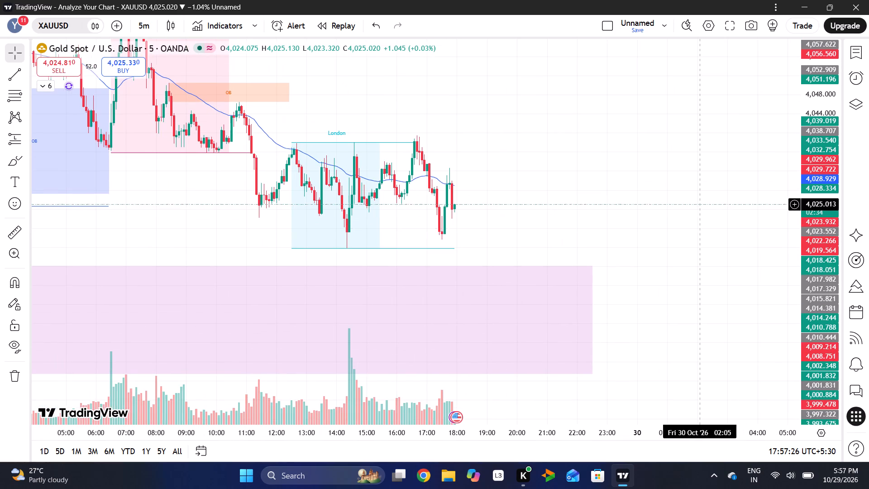
drag(805, 142, 784, 244)
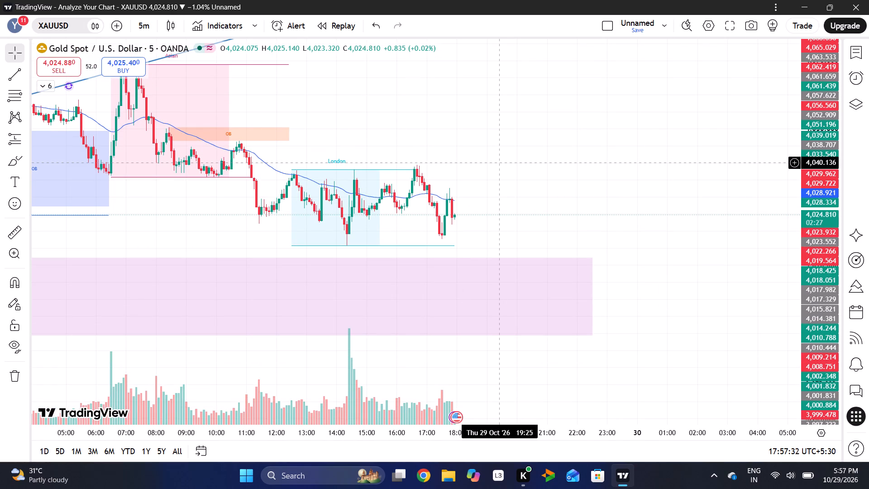
drag(816, 113, 806, 216)
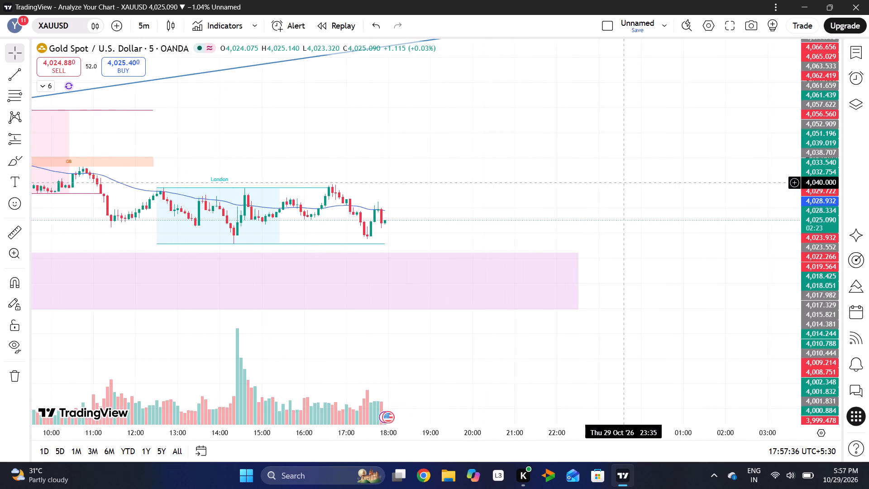
drag(829, 287, 846, 129)
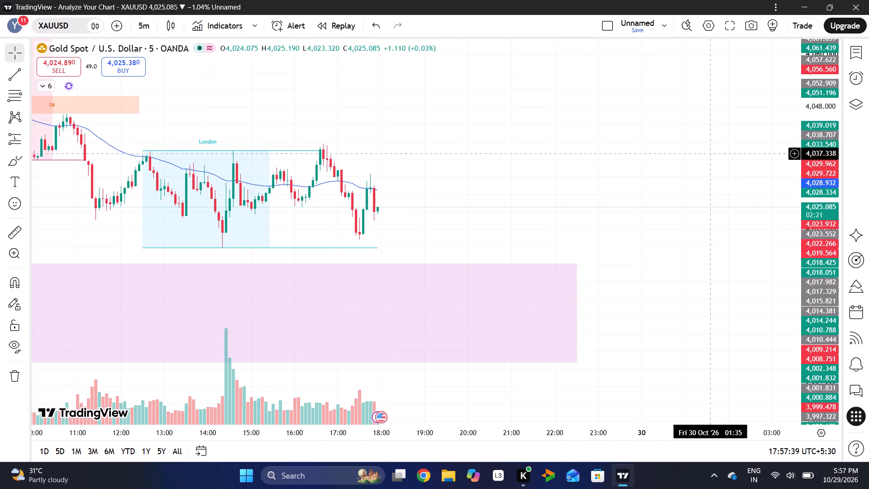
Return the gold chart to the 1-hour interval and review the latest candles above the large pink zone.
click(138, 25)
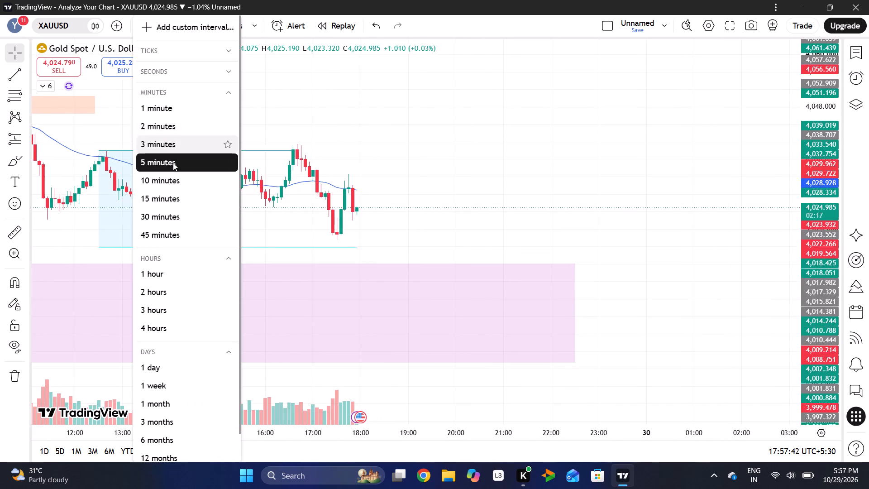
click(176, 269)
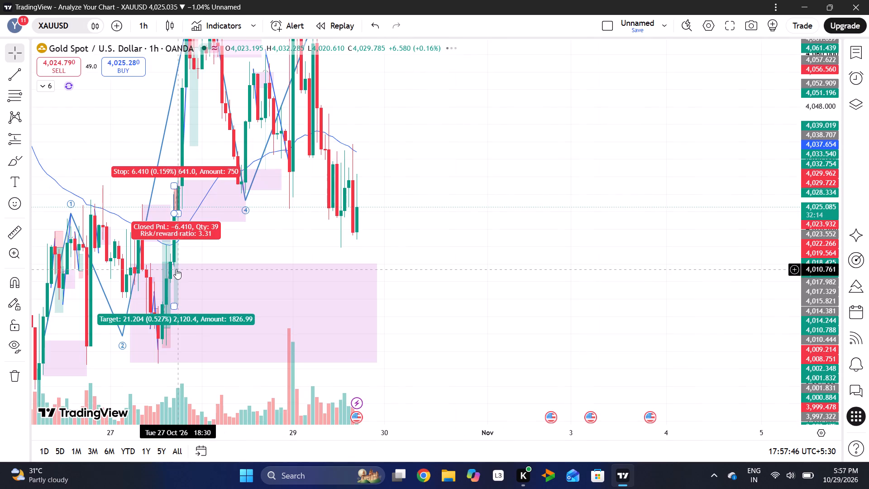
click(474, 221)
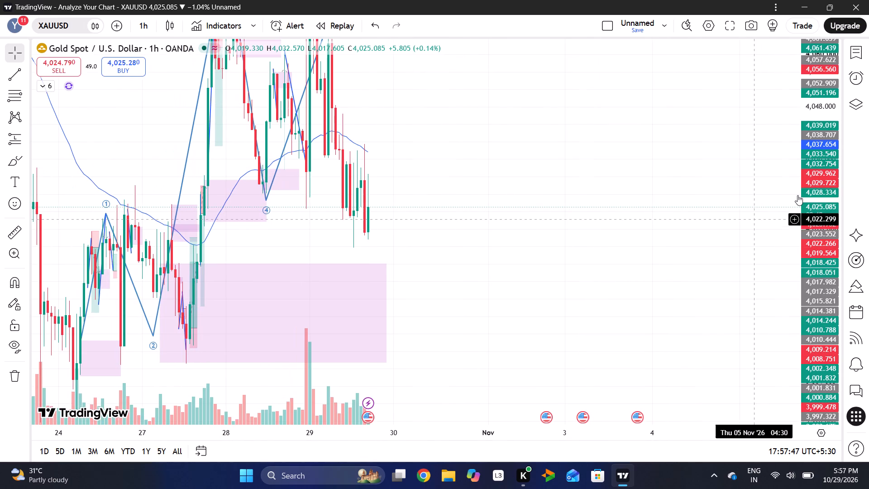
drag(811, 165, 805, 319)
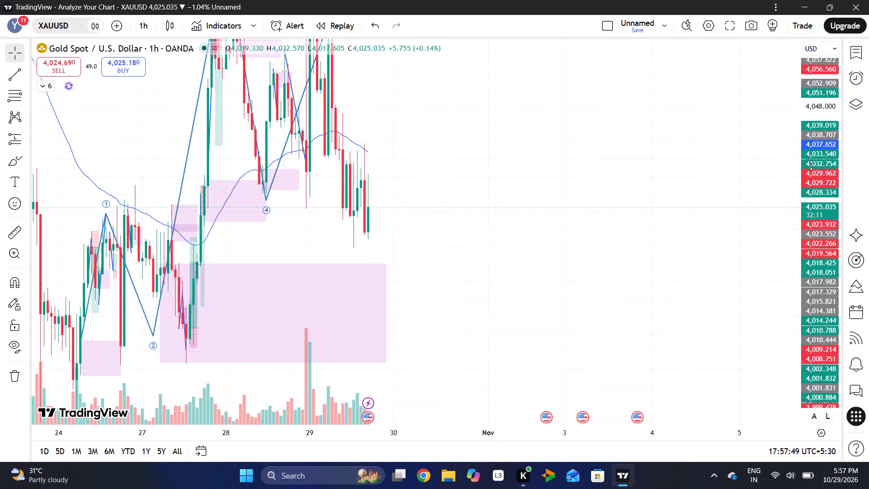
drag(584, 434, 441, 436)
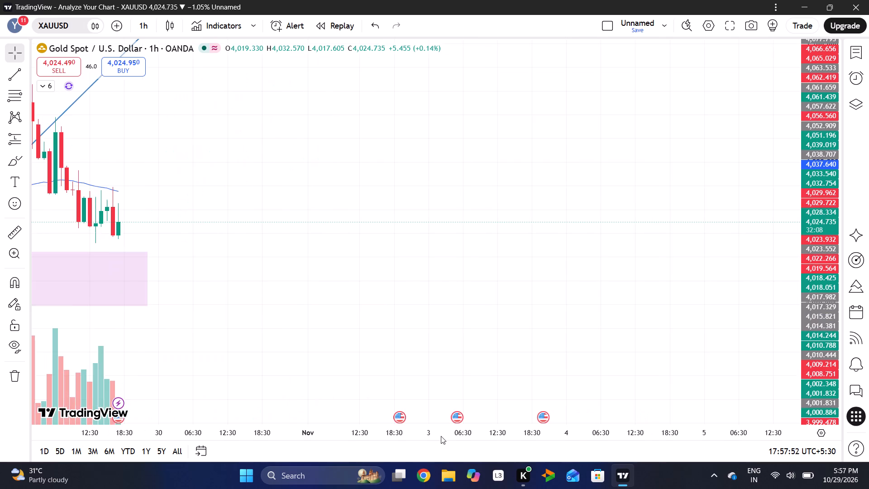
drag(463, 335, 648, 324)
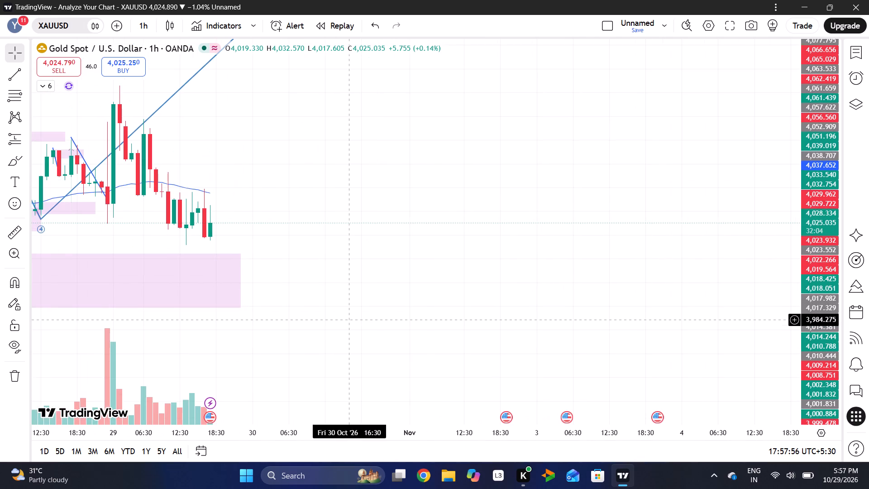
drag(351, 319, 499, 315)
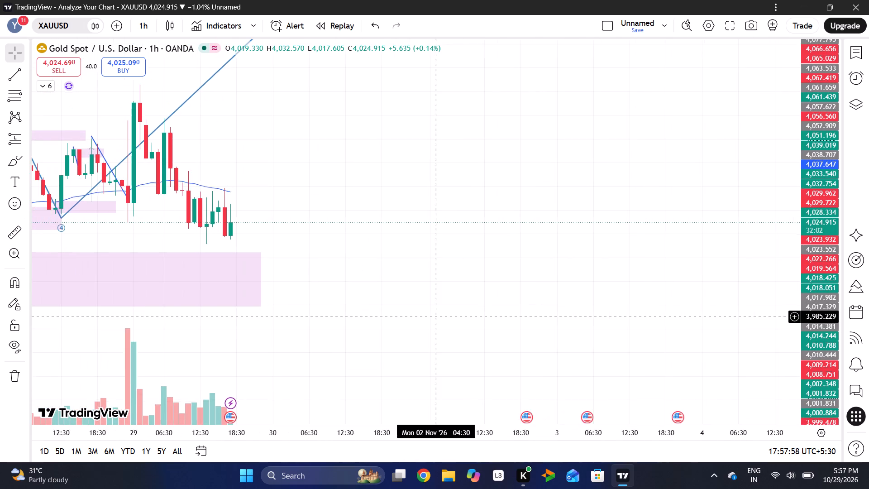
Switch the gold chart from the 1-hour to the 1-day interval.
drag(499, 315, 533, 319)
drag(385, 331, 468, 340)
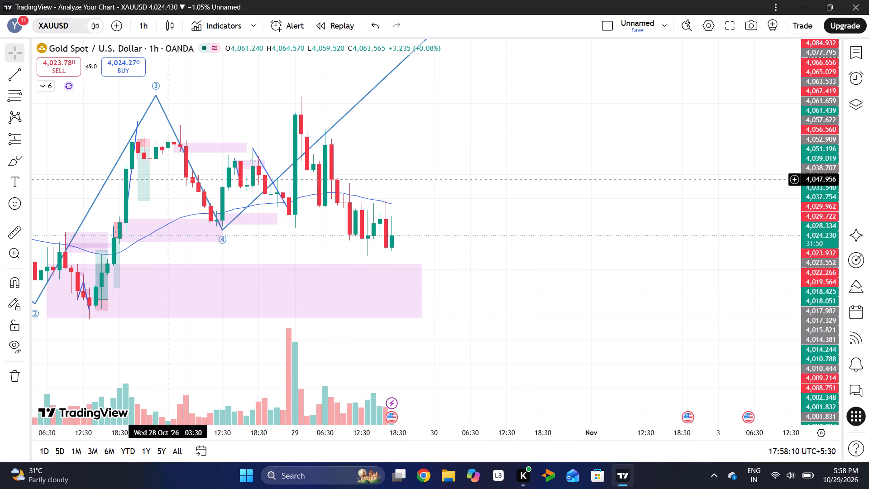
click(148, 25)
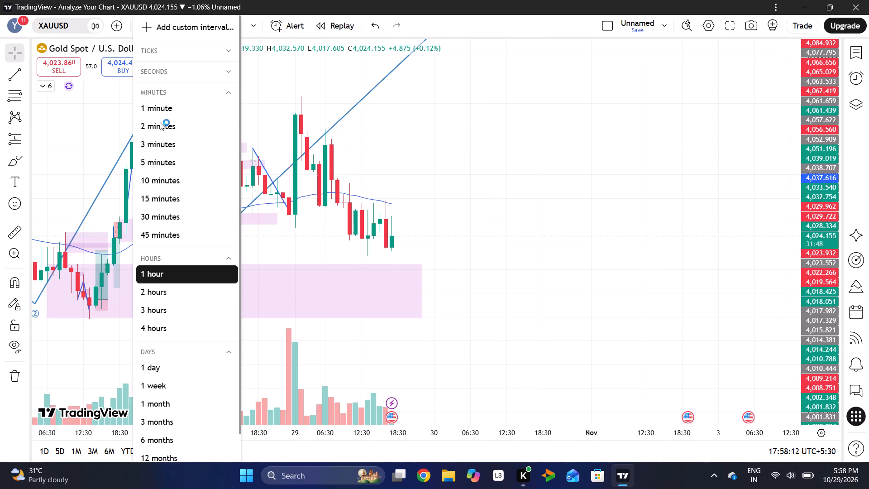
click(432, 191)
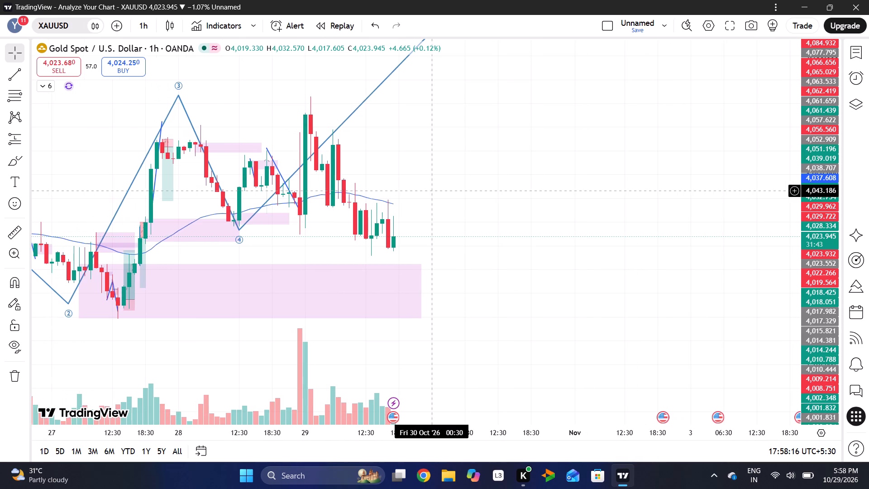
click(145, 28)
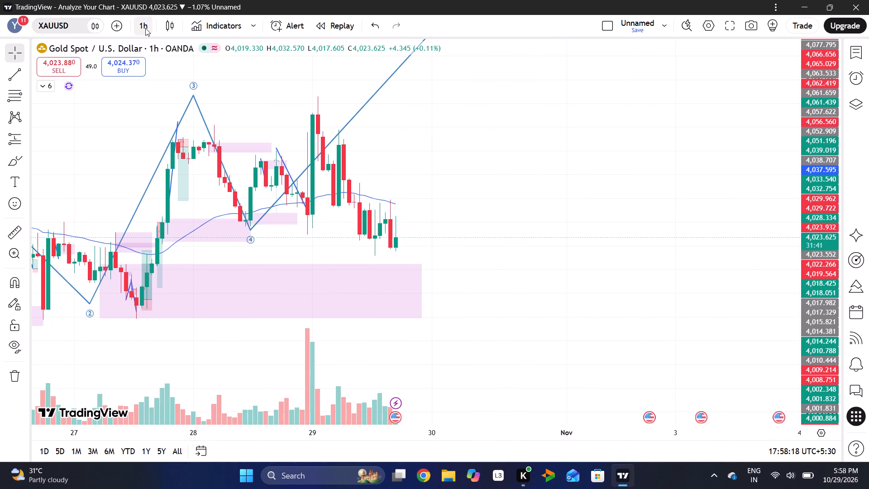
click(145, 371)
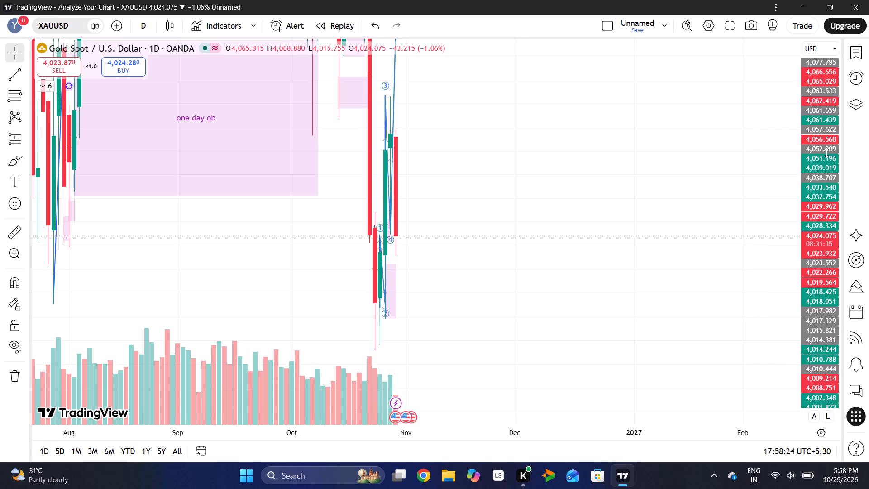
Temporarily hide all drawings to examine the bare daily gold candles since late September, and bring the drawings back.
drag(826, 153, 797, 360)
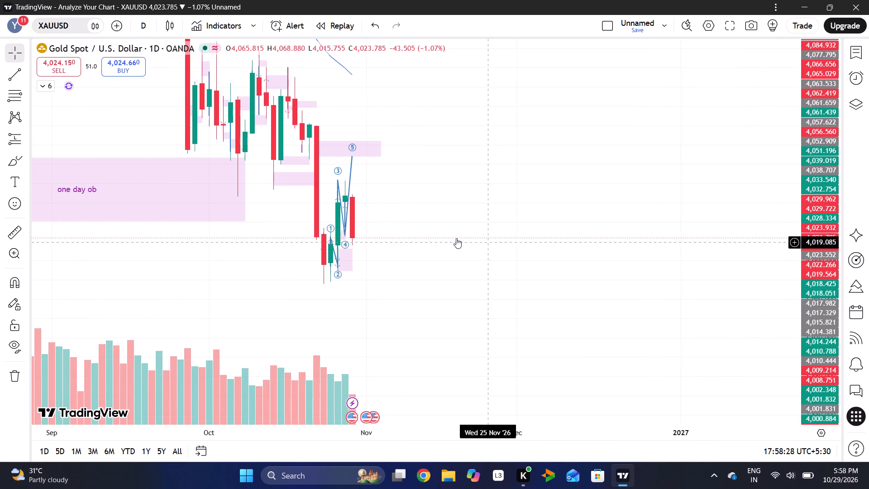
drag(424, 236, 516, 236)
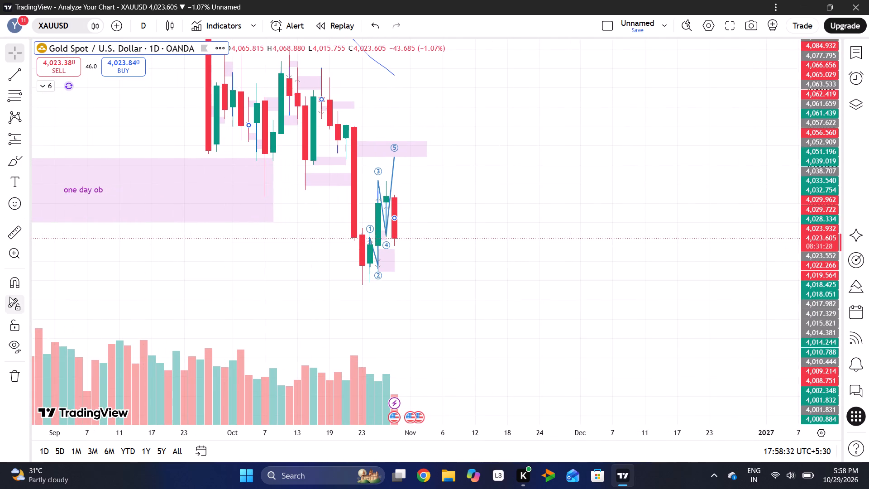
click(18, 345)
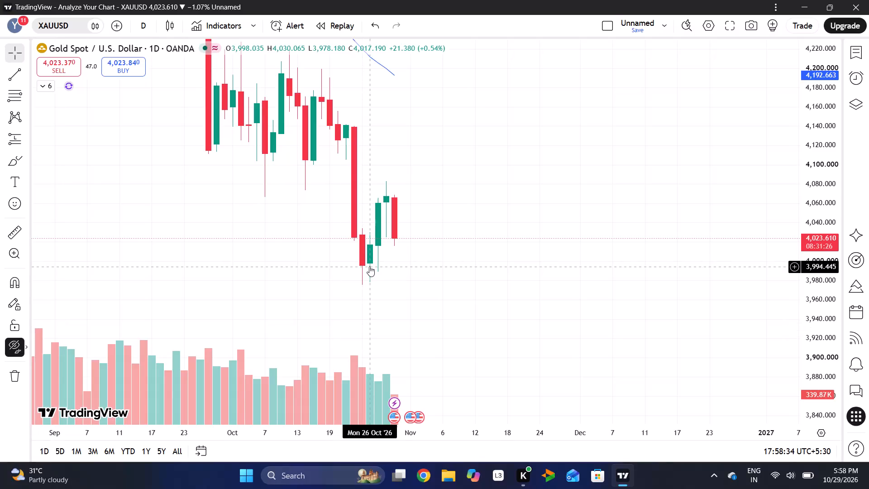
drag(453, 282, 551, 305)
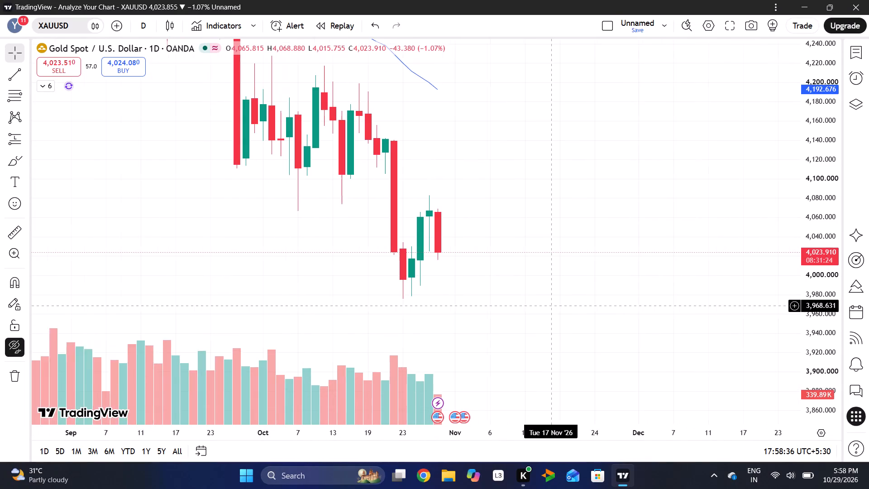
drag(815, 210, 815, 245)
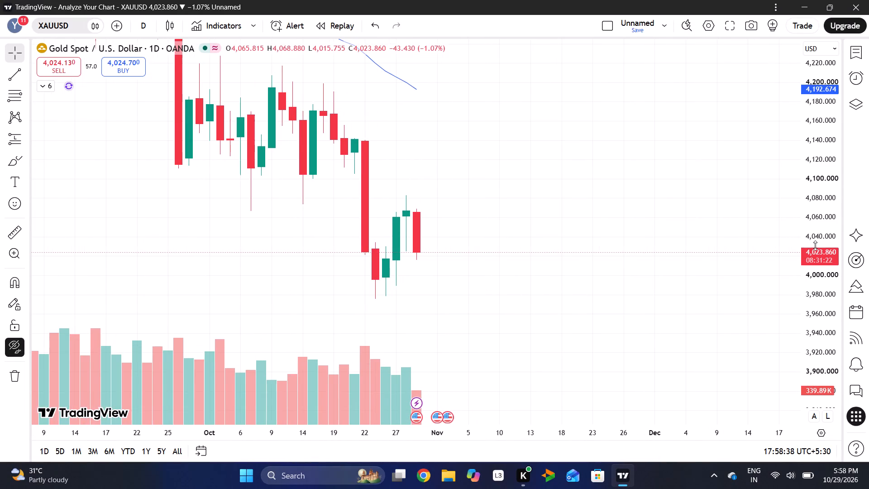
drag(815, 245, 813, 278)
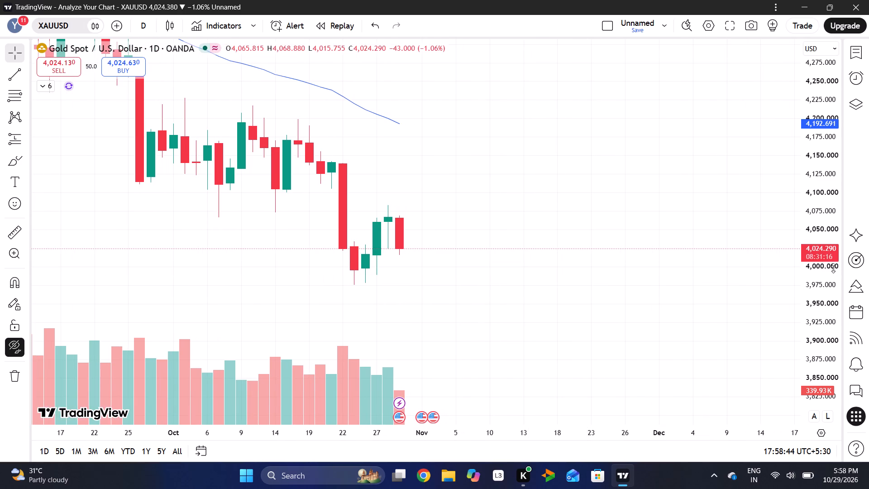
drag(833, 268, 803, 165)
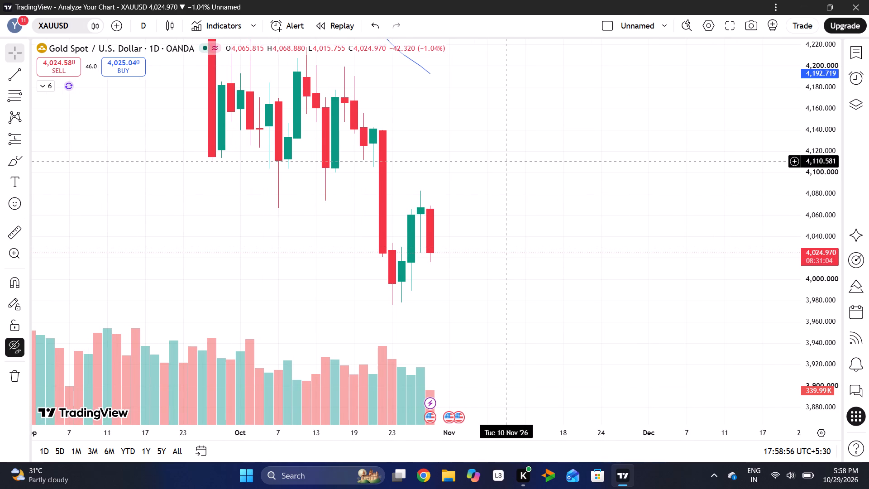
double_click(430, 147)
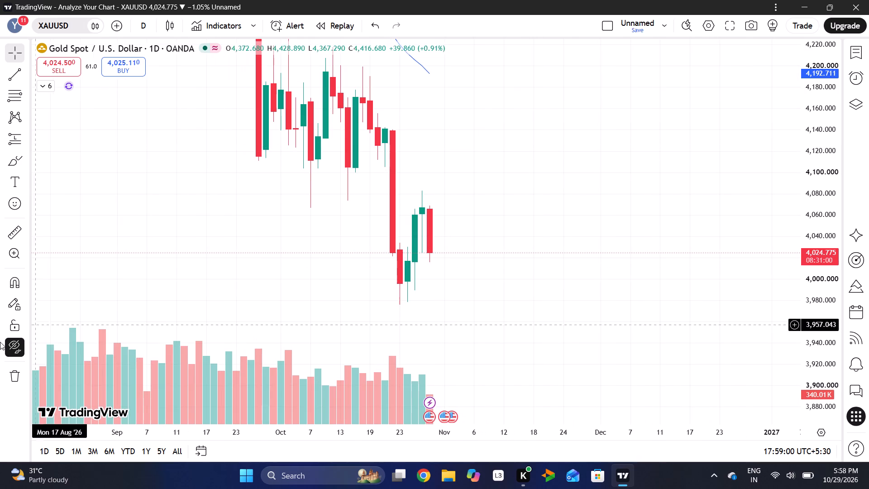
click(10, 346)
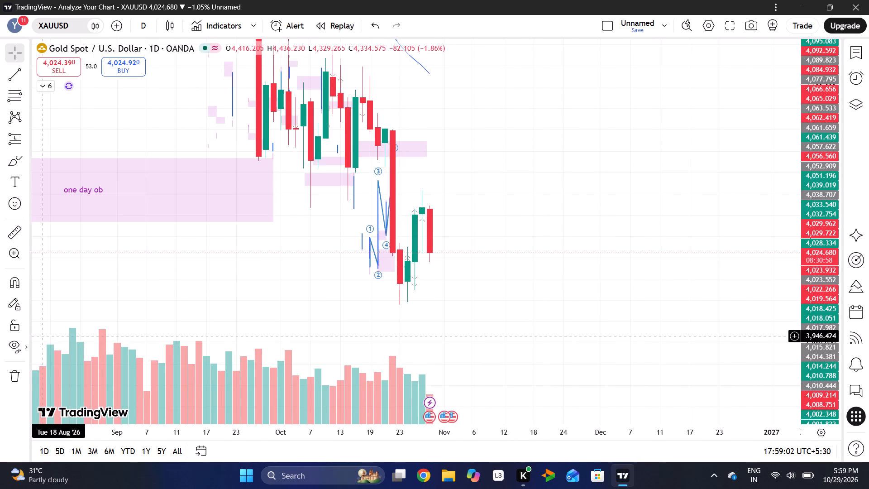
Examine the daily gold price action from June to late October around the "one day ob" zone and the numbered wave drawing.
drag(818, 159, 817, 221)
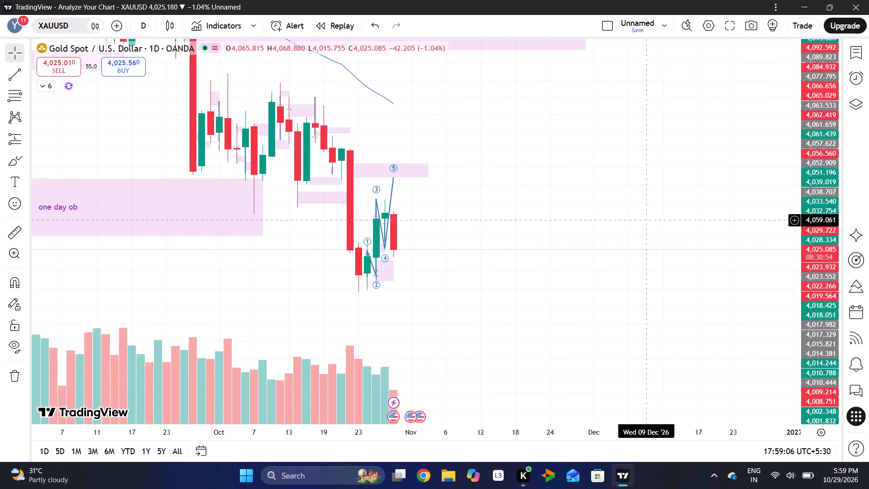
scroll(406, 291, right, 2)
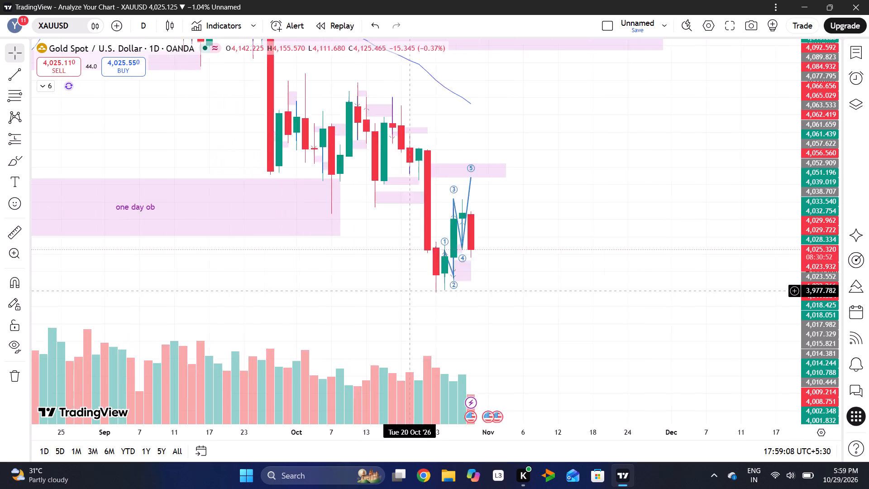
scroll(406, 291, right, 10)
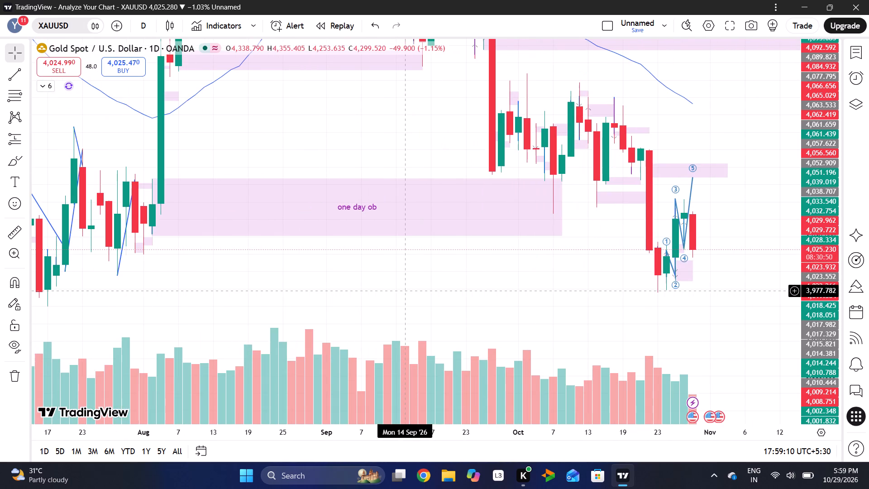
scroll(406, 291, right, 3)
scroll(406, 291, left, 2)
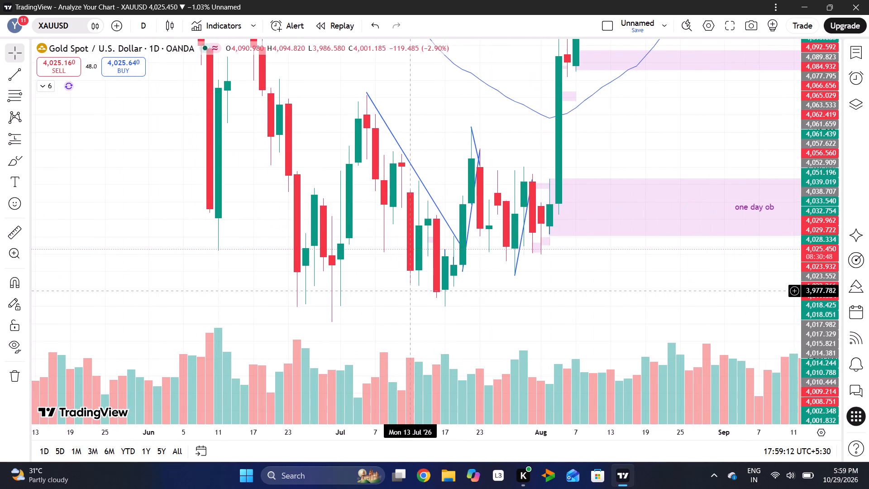
scroll(406, 291, left, 6)
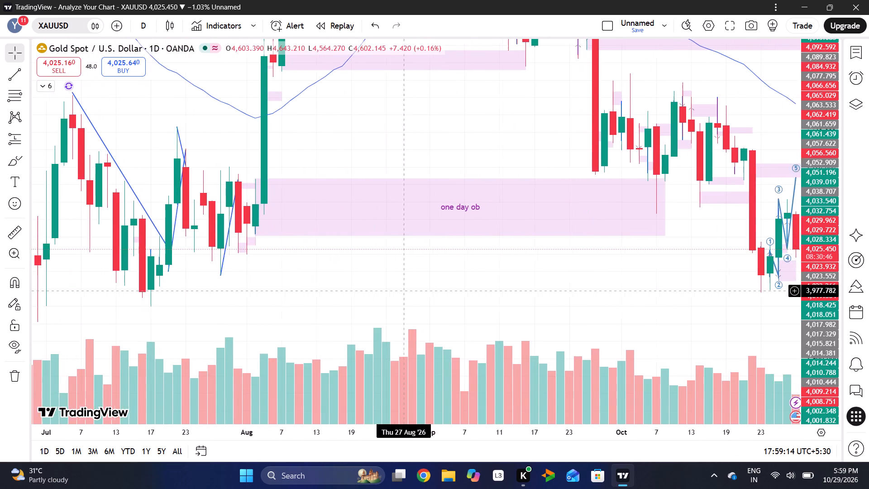
scroll(406, 291, left, 3)
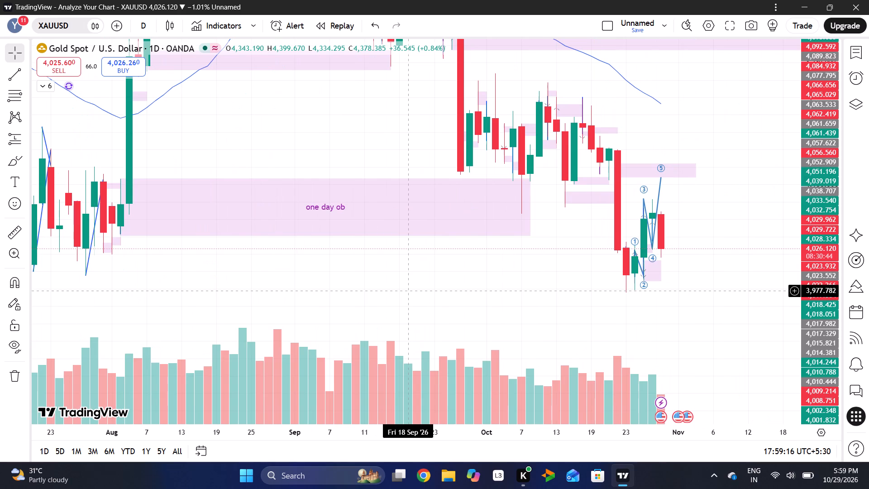
scroll(406, 291, left, 1)
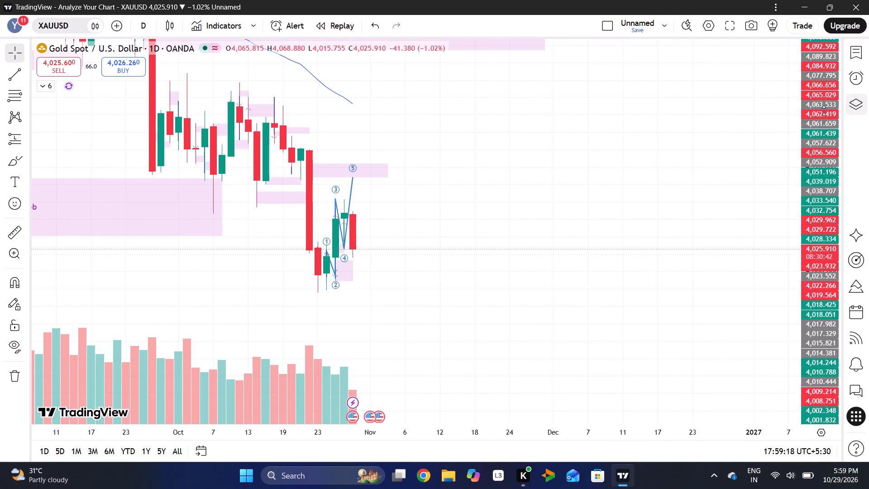
drag(823, 110, 811, 209)
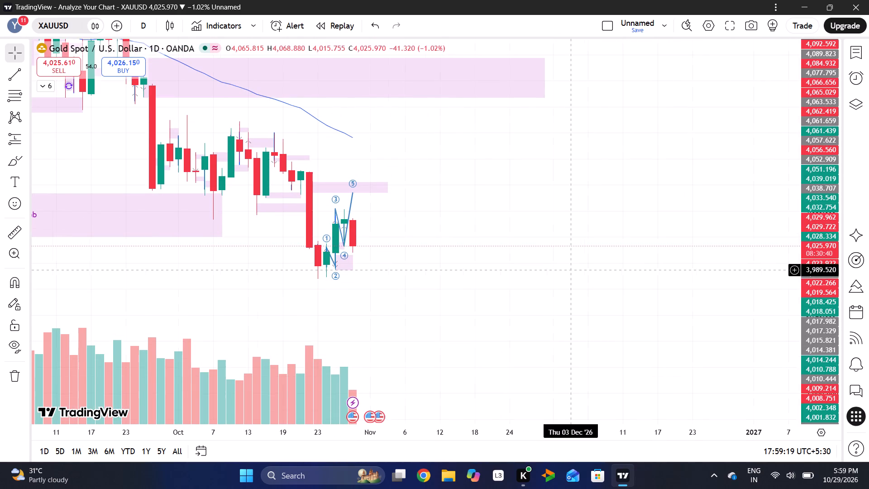
drag(298, 294, 557, 288)
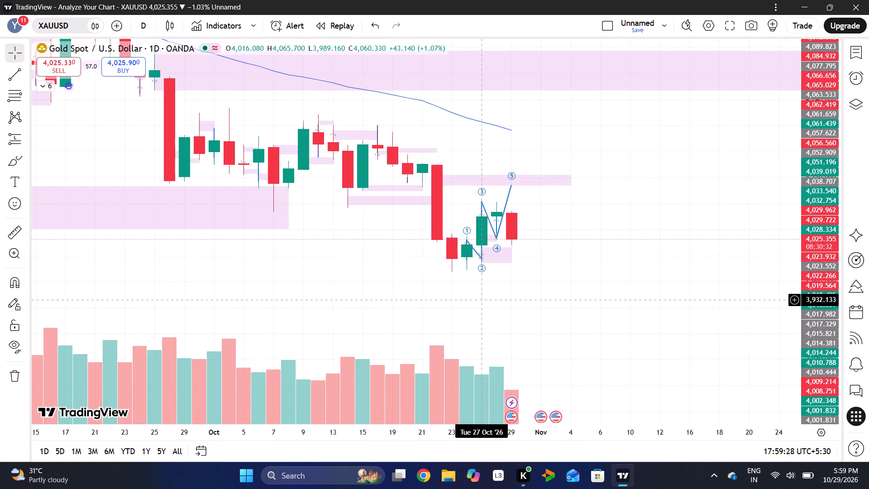
Switch the gold chart to the 4-hour interval.
click(144, 22)
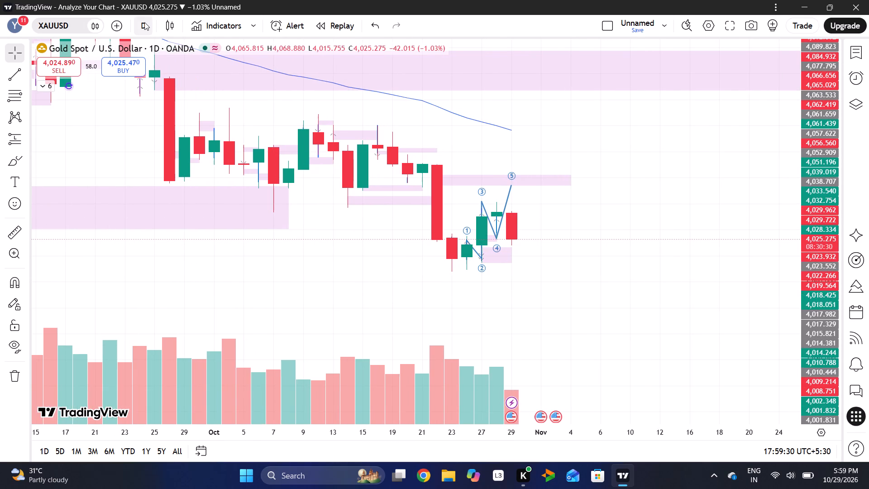
click(156, 325)
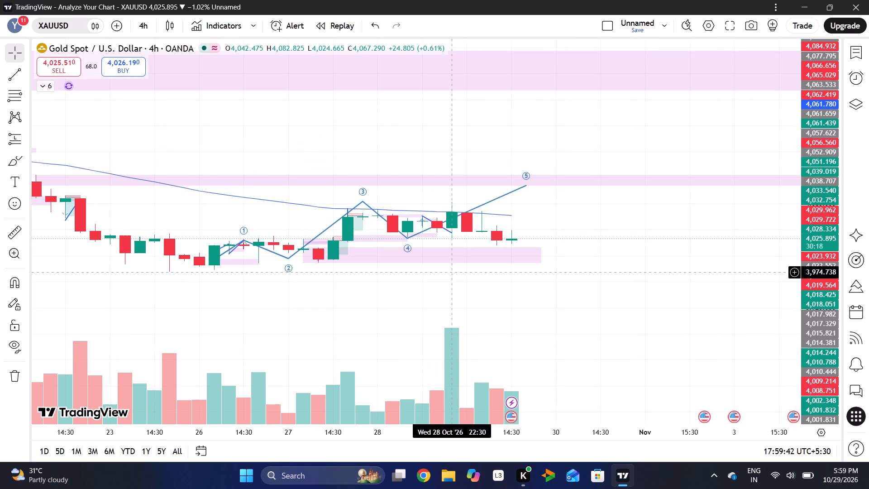
Examine the 4-hour gold candles between the pink zone at wave point 5 and the large pink zone below price.
drag(818, 338, 831, 85)
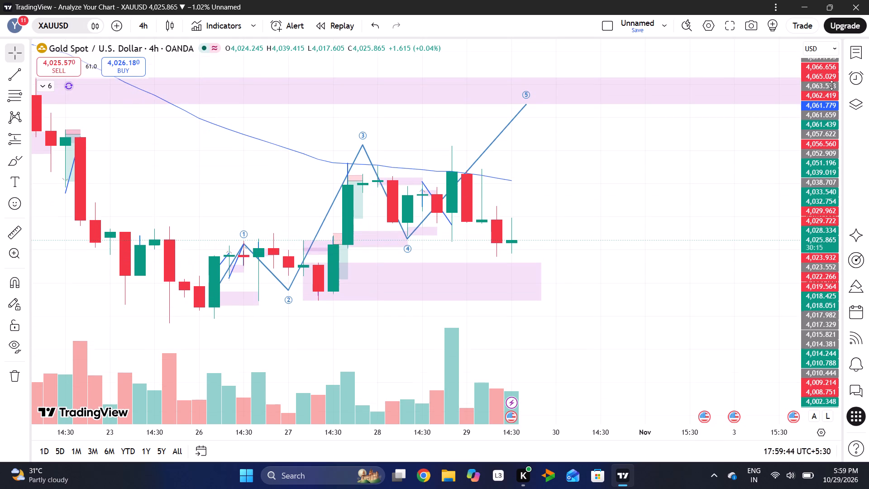
drag(818, 276, 849, 80)
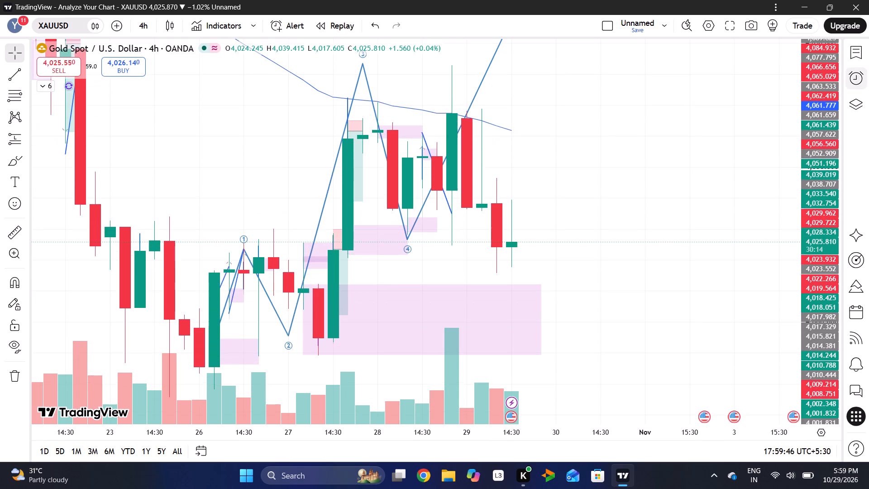
drag(807, 156, 816, 239)
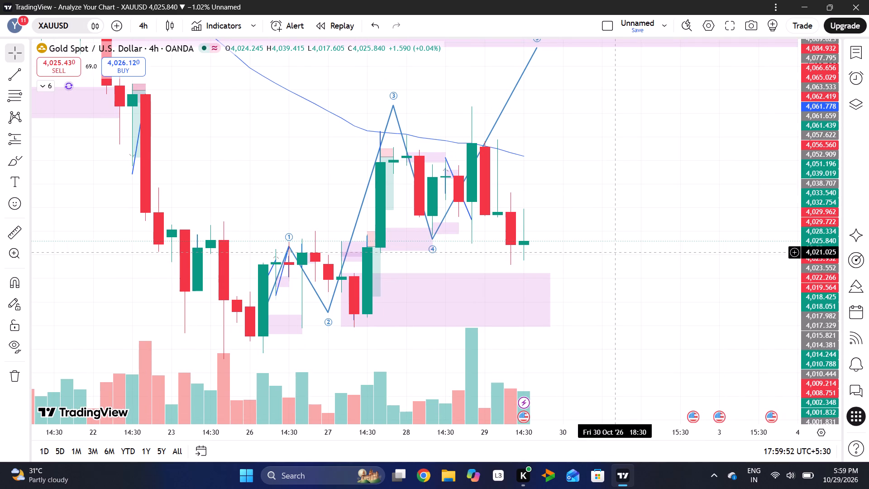
drag(617, 252, 561, 272)
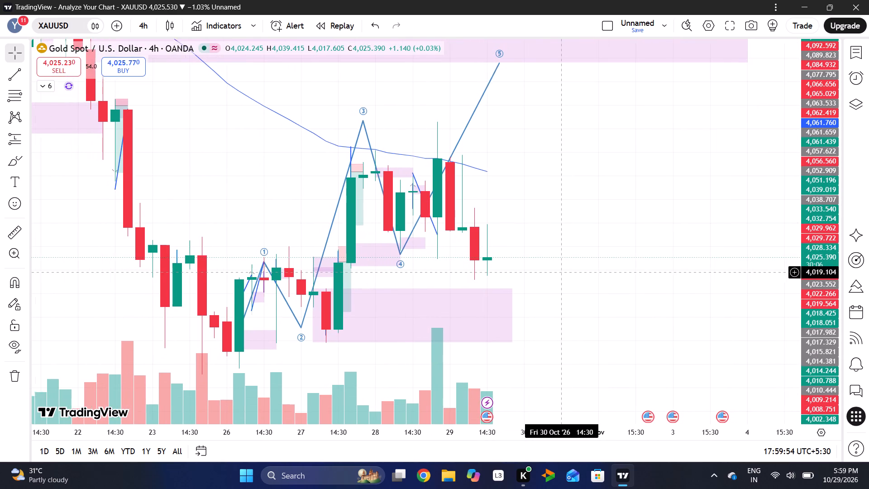
drag(814, 113, 807, 241)
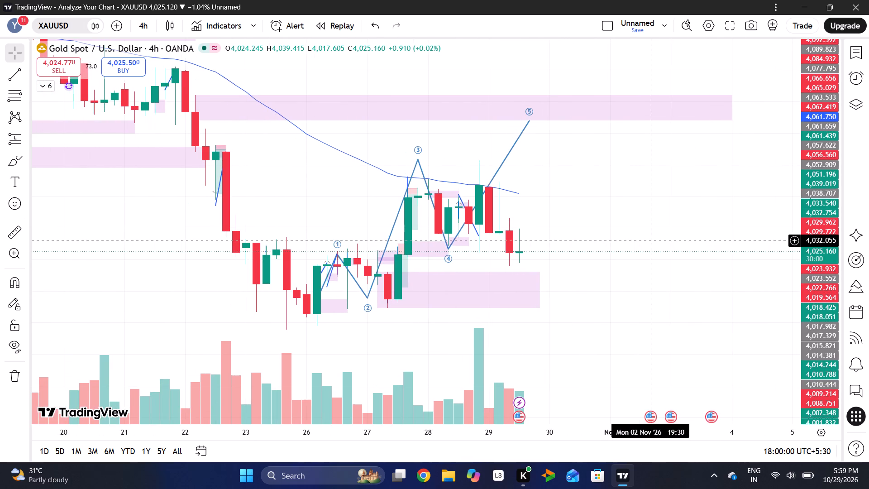
click(639, 120)
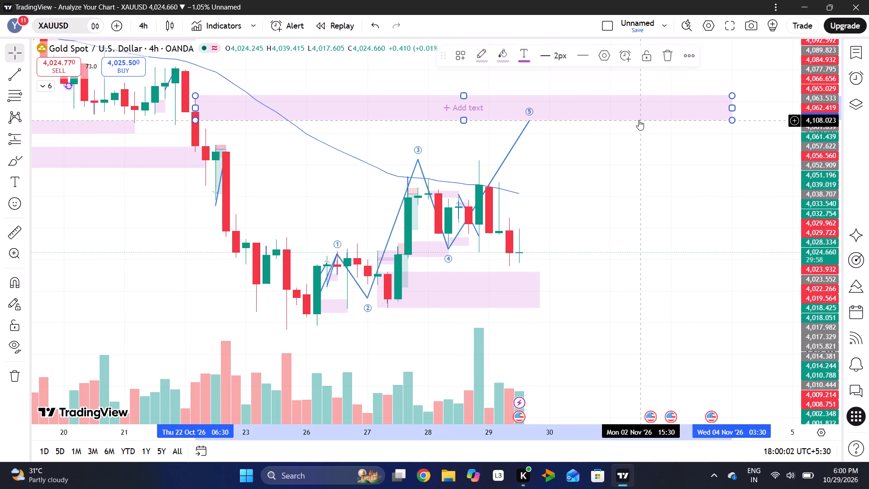
click(640, 163)
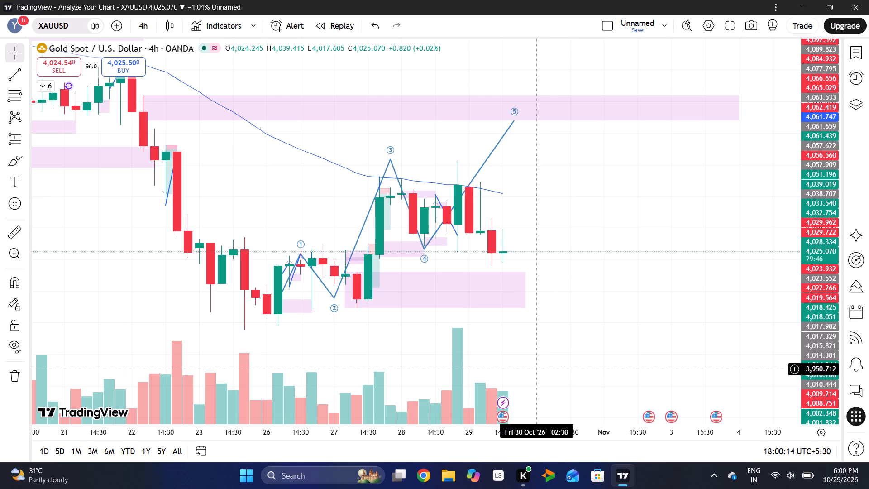
drag(535, 369, 492, 369)
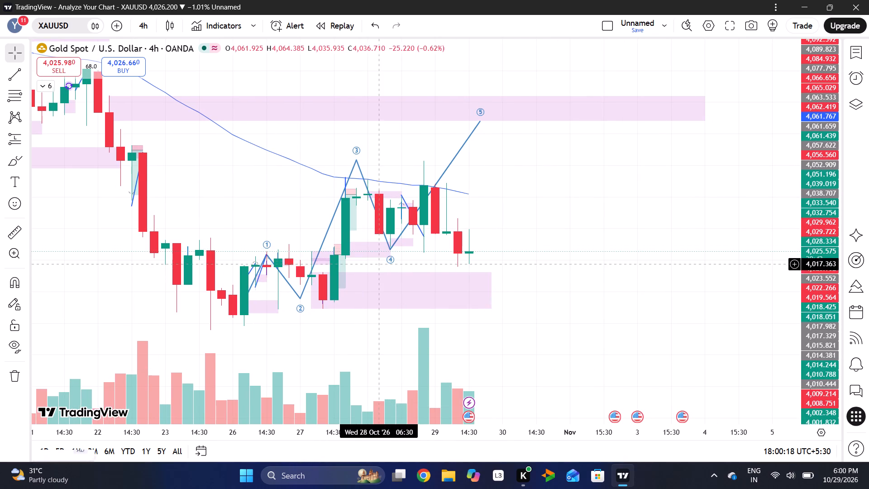
Switch the gold chart to the 3-hour interval.
click(141, 31)
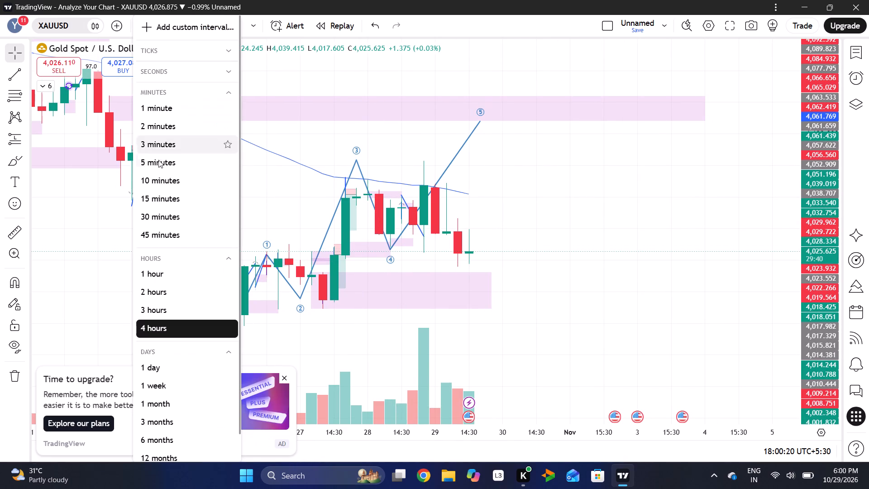
click(164, 313)
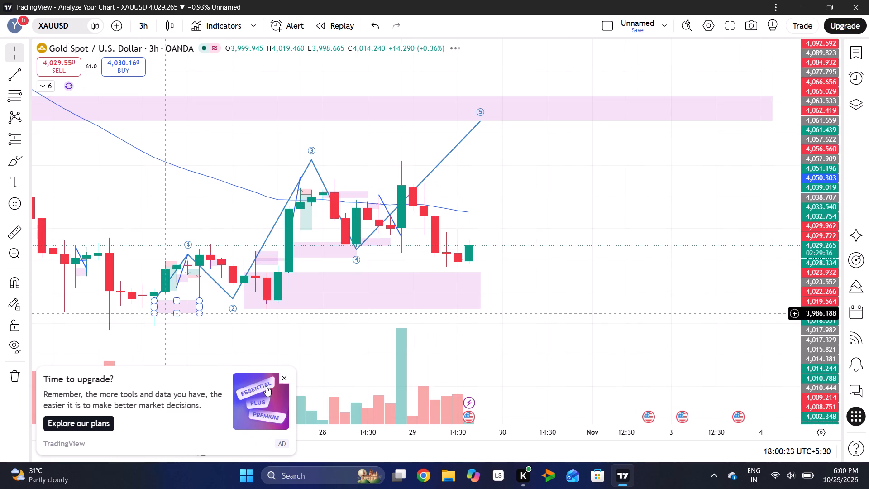
Dismiss the upgrade advertisement and switch the gold chart to the 1-hour interval.
click(280, 375)
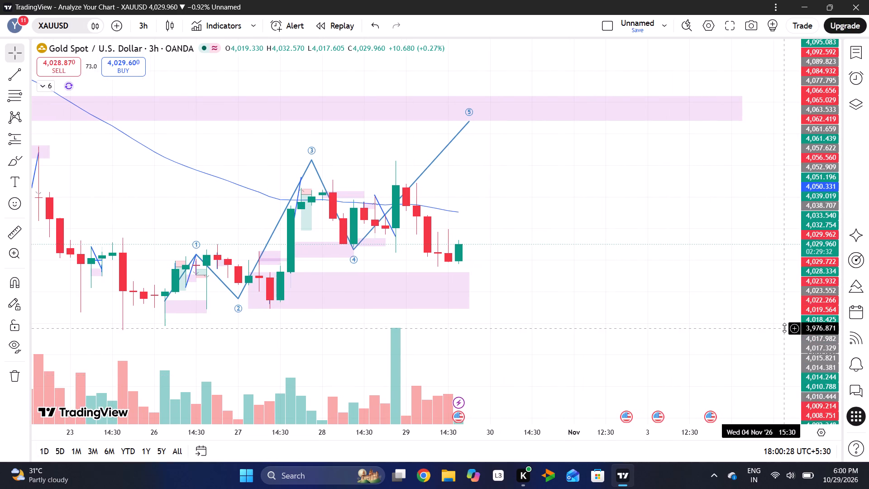
drag(814, 329, 825, 201)
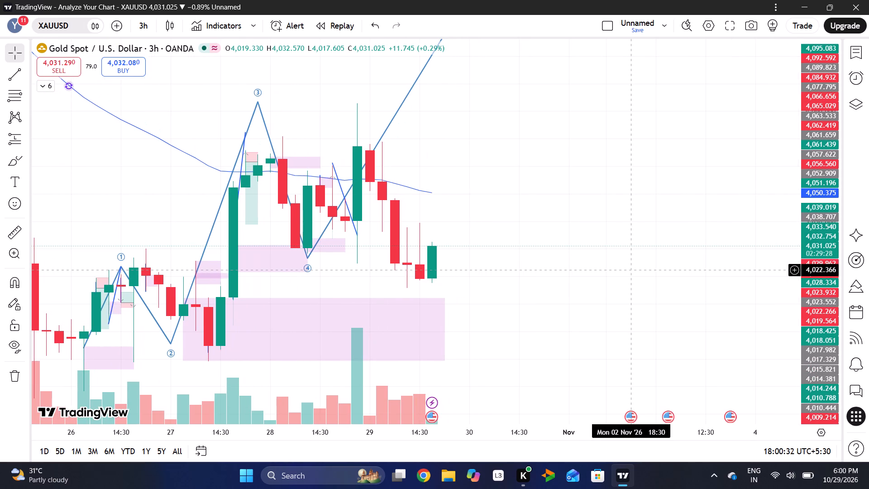
click(146, 32)
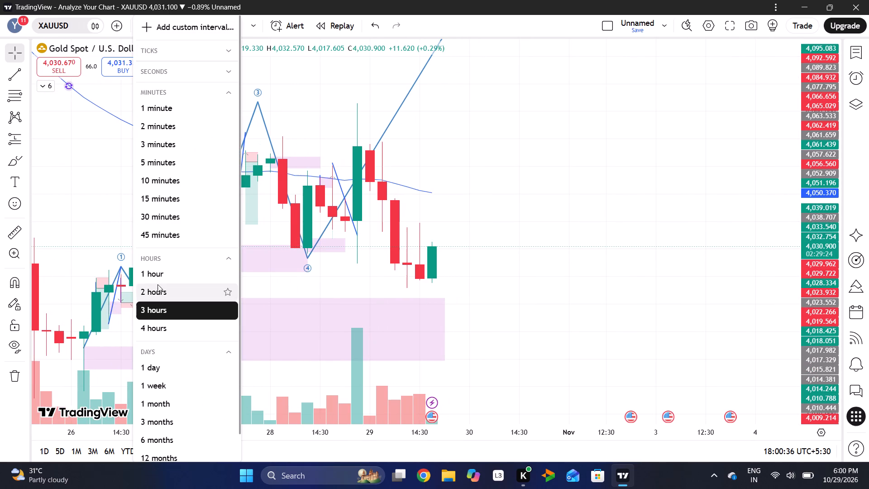
click(159, 273)
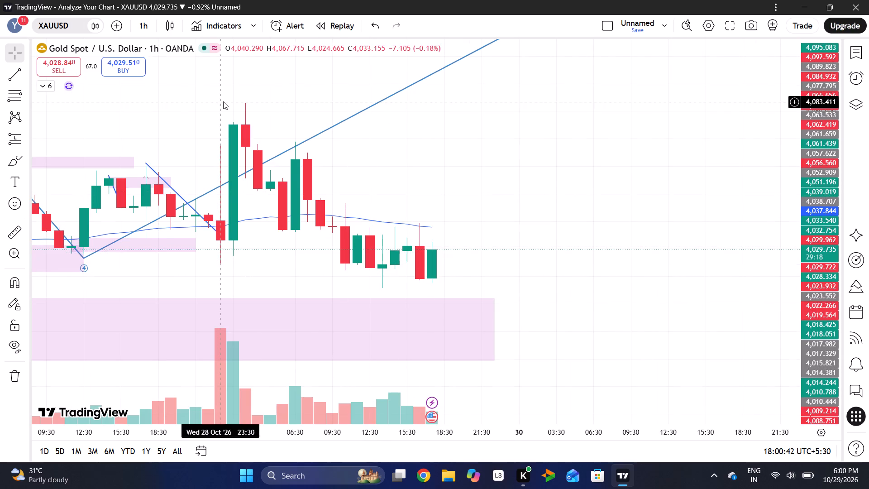
Switch the gold chart to the 5-minute interval.
click(139, 28)
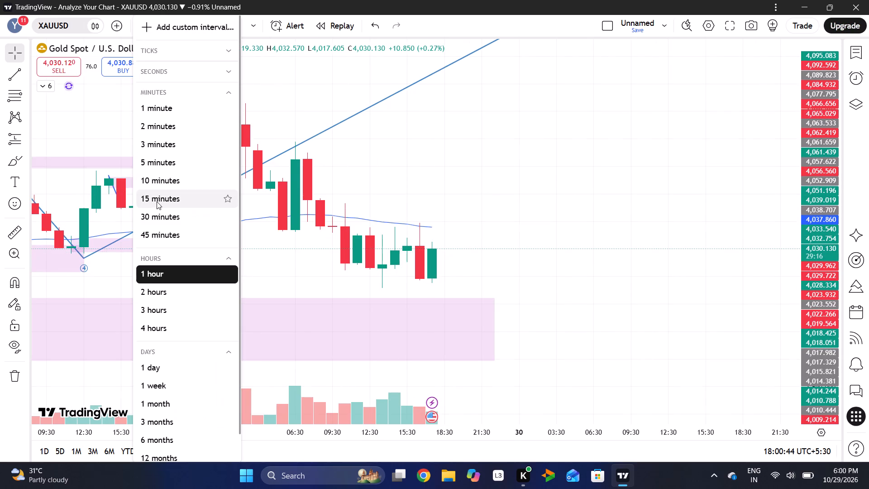
click(149, 163)
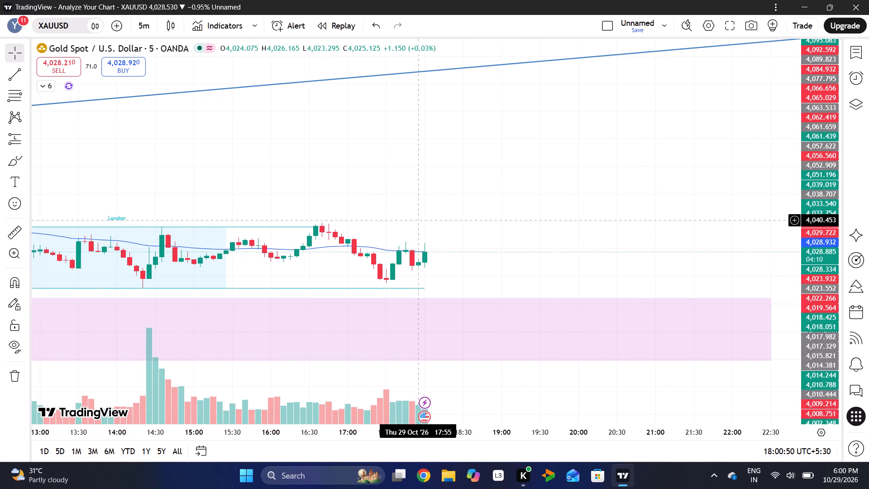
Examine the 5-minute gold candles around the London session range and the large pink zone below it.
drag(826, 270, 824, 115)
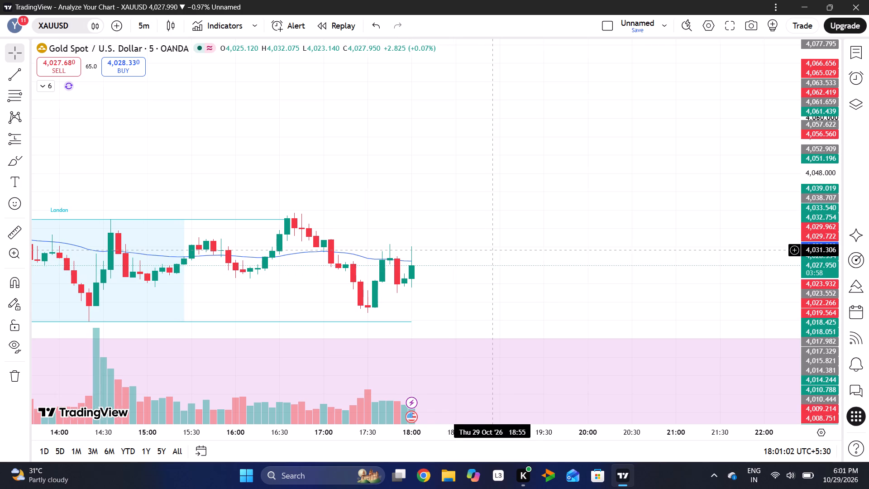
drag(437, 284, 521, 273)
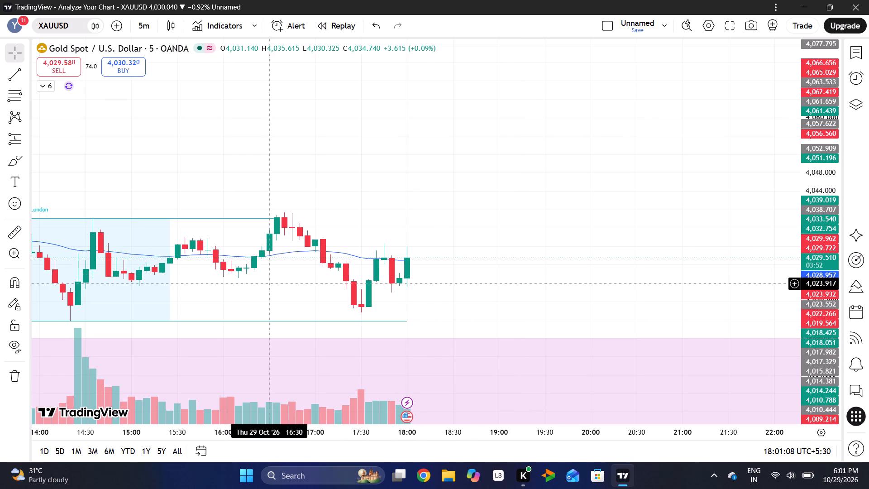
drag(269, 283, 368, 278)
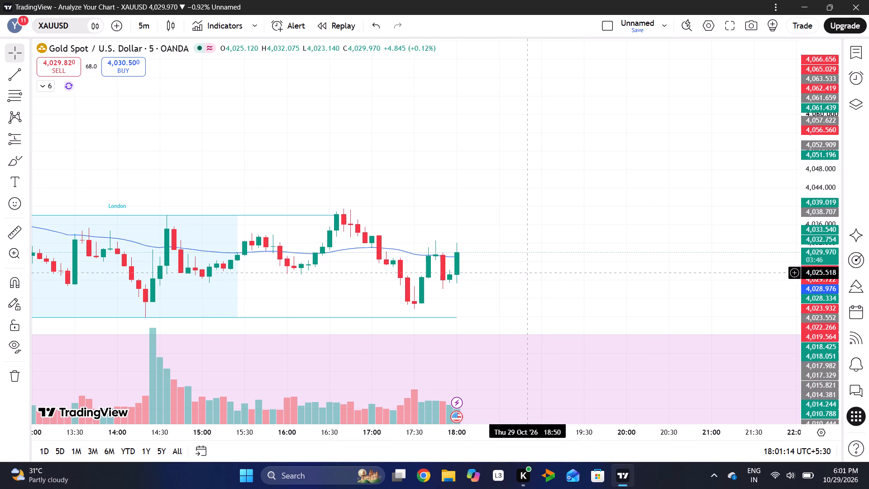
drag(500, 241, 529, 240)
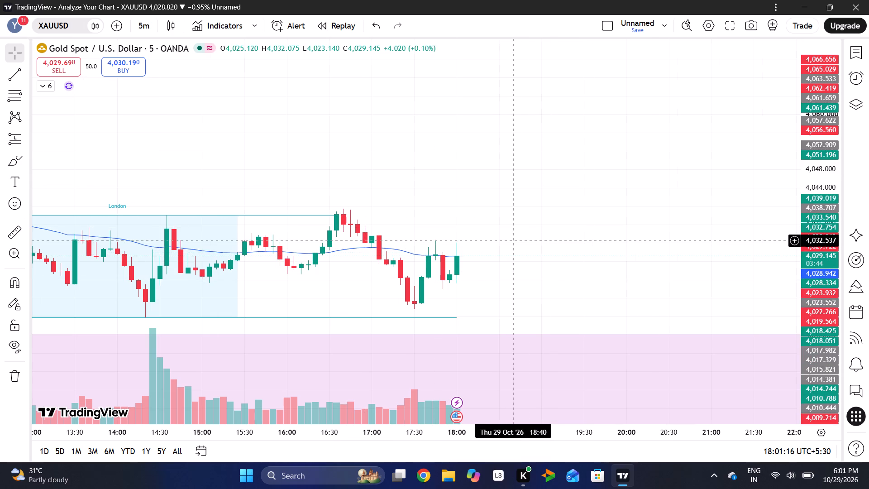
drag(529, 240, 562, 239)
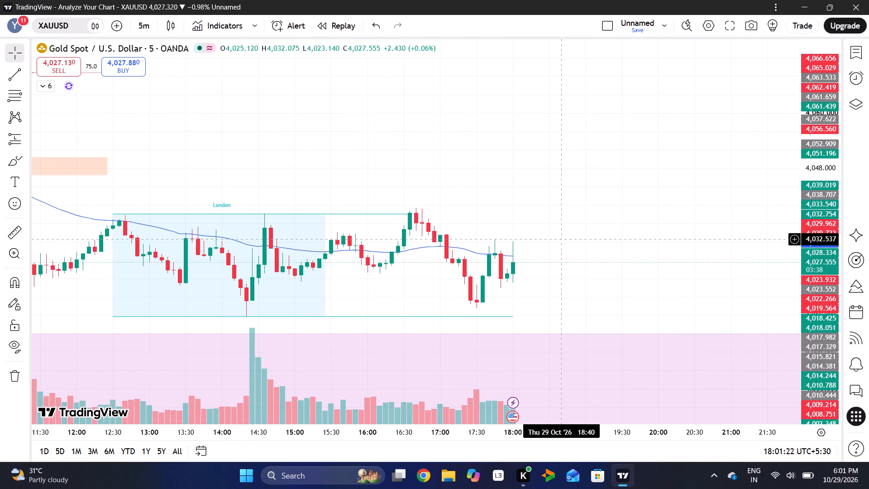
drag(802, 136, 802, 146)
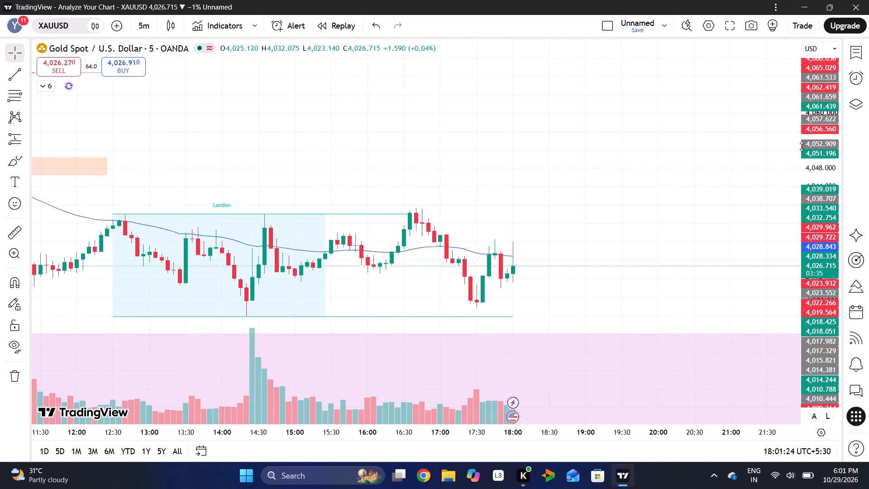
drag(802, 146, 800, 241)
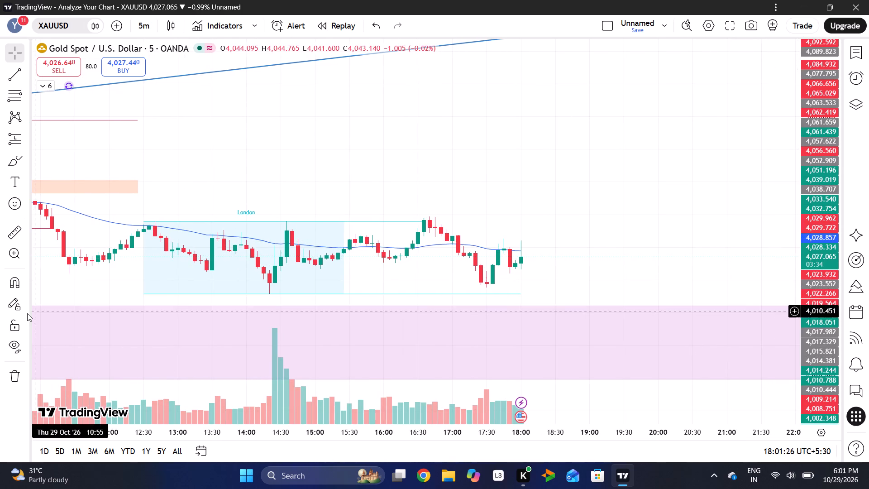
Draw a short position from the 18:00 candle to about 18:40, with entry about 4,029.14, stop about 4,032.95 and target about 4,012.70.
click(28, 135)
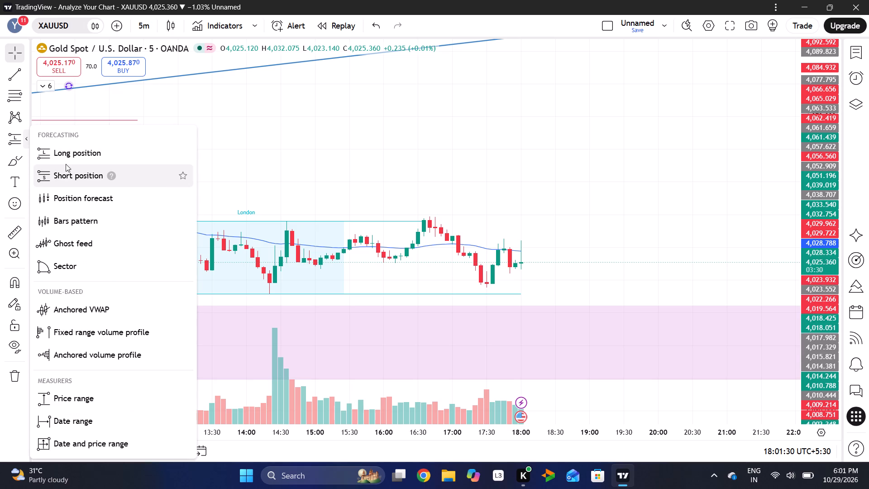
click(66, 169)
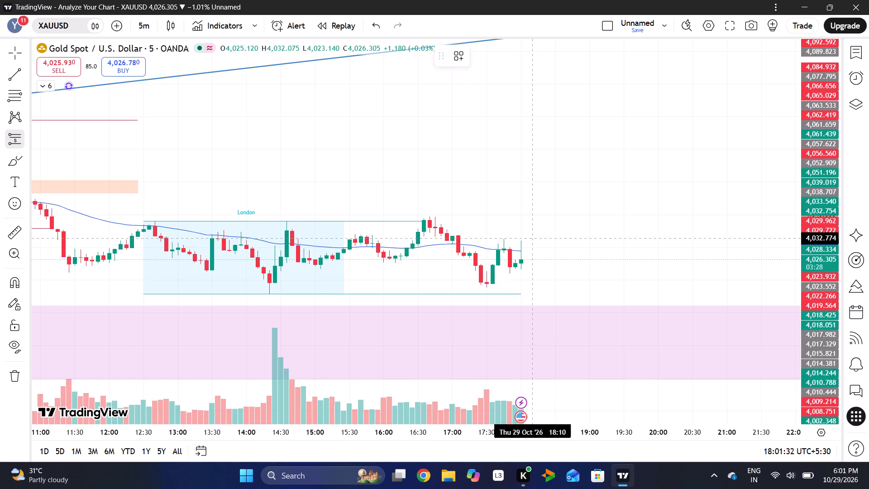
click(520, 250)
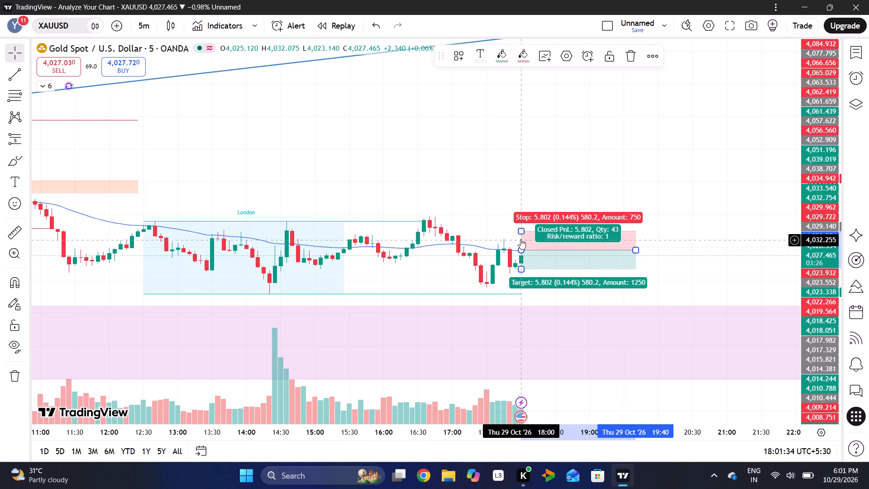
drag(520, 230, 537, 236)
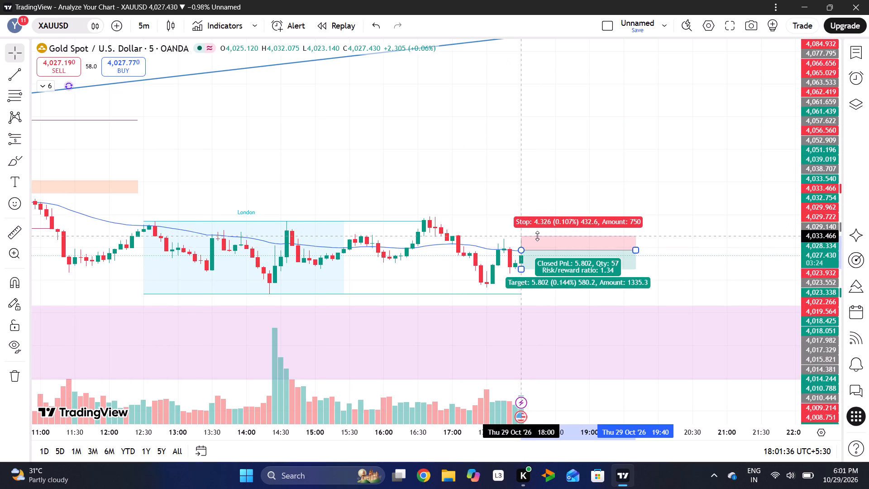
drag(537, 236, 544, 237)
drag(520, 265, 527, 303)
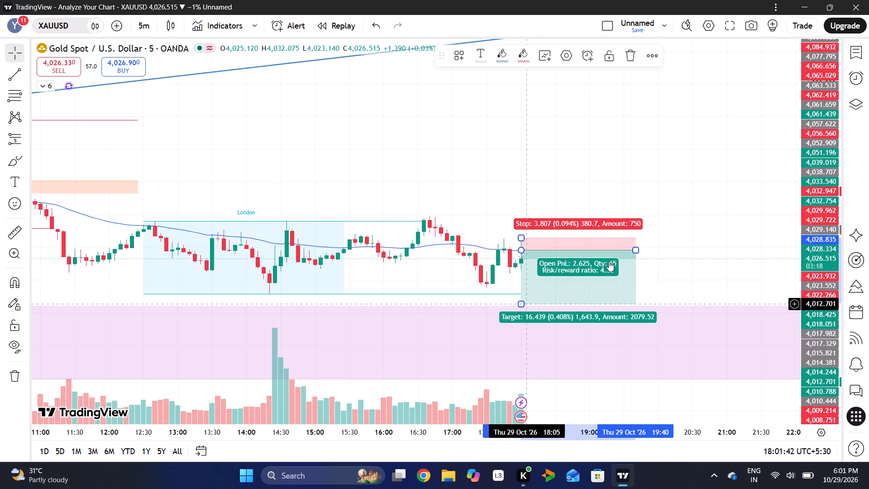
drag(636, 251, 603, 254)
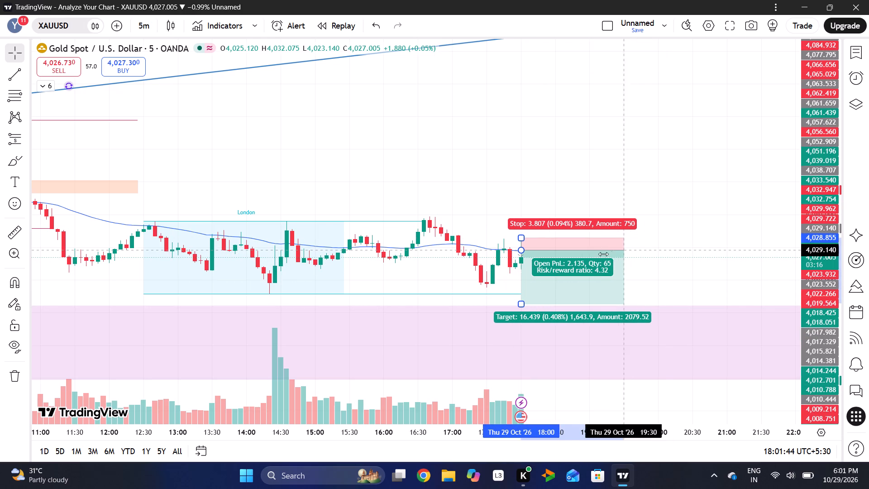
drag(603, 254, 566, 262)
click(631, 265)
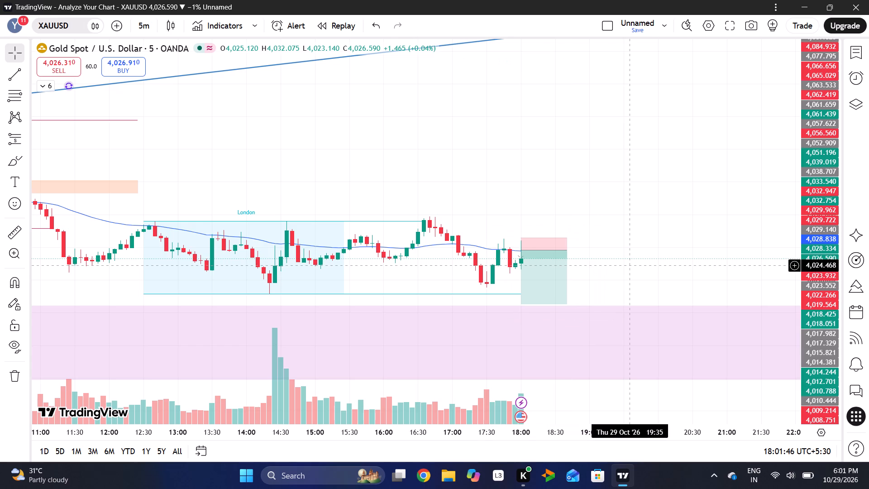
Examine the 5-minute gold price action around the short position, the London session range and the orange OB zone.
drag(812, 258, 761, 115)
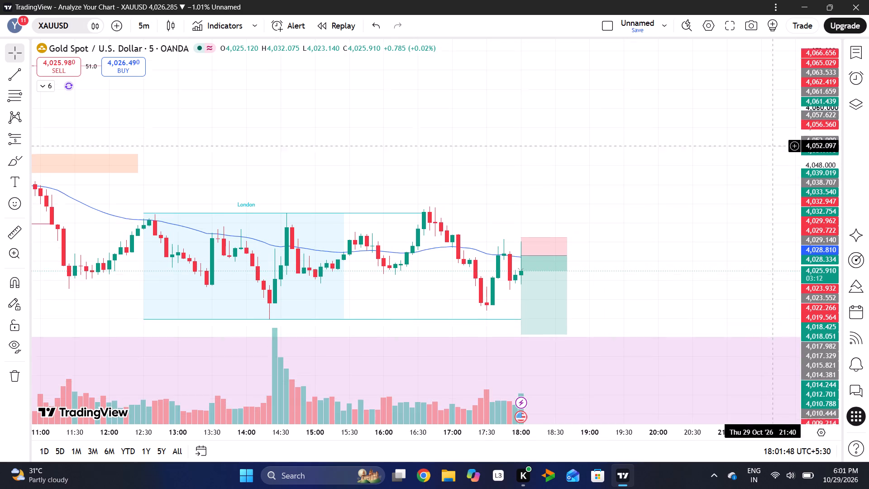
drag(761, 115, 755, 108)
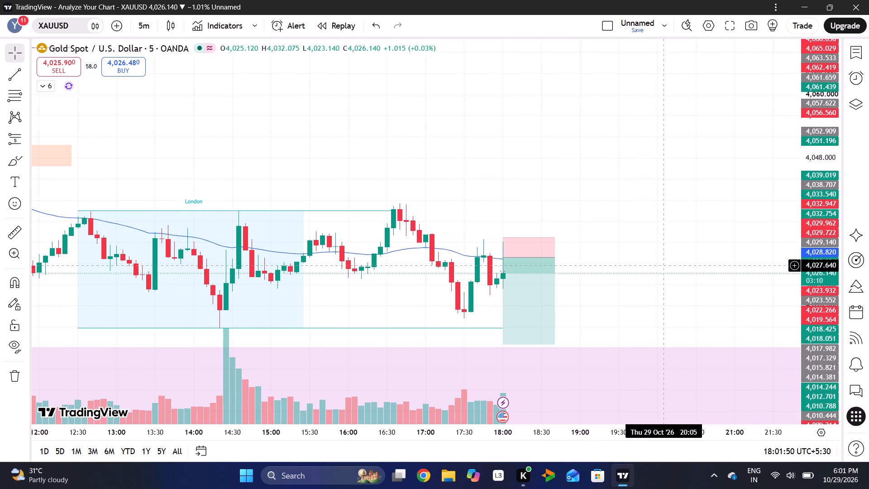
drag(664, 265, 678, 258)
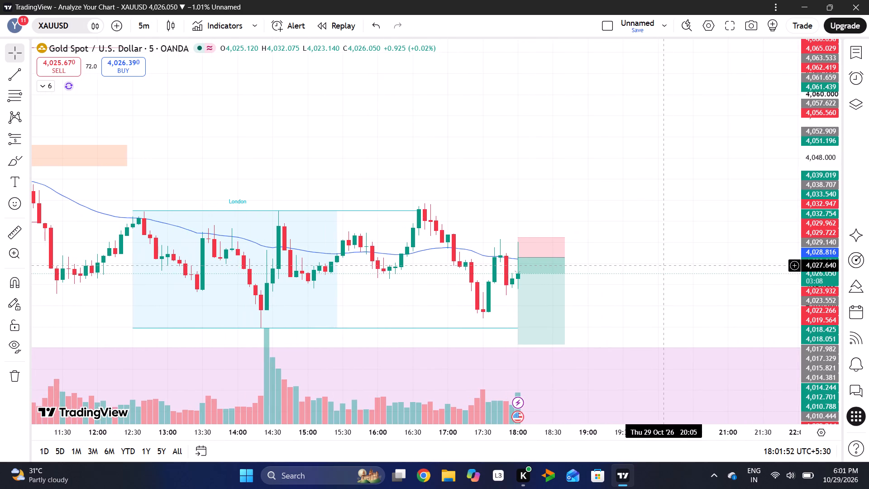
drag(678, 258, 720, 239)
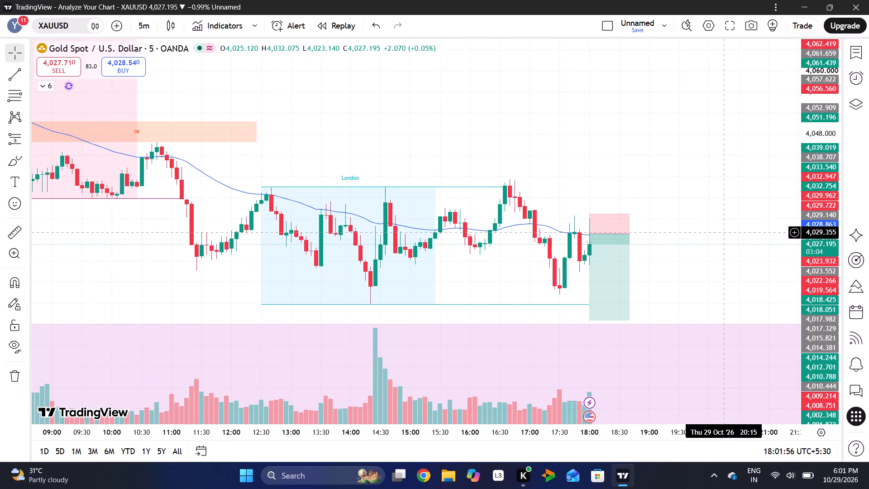
drag(828, 142, 825, 176)
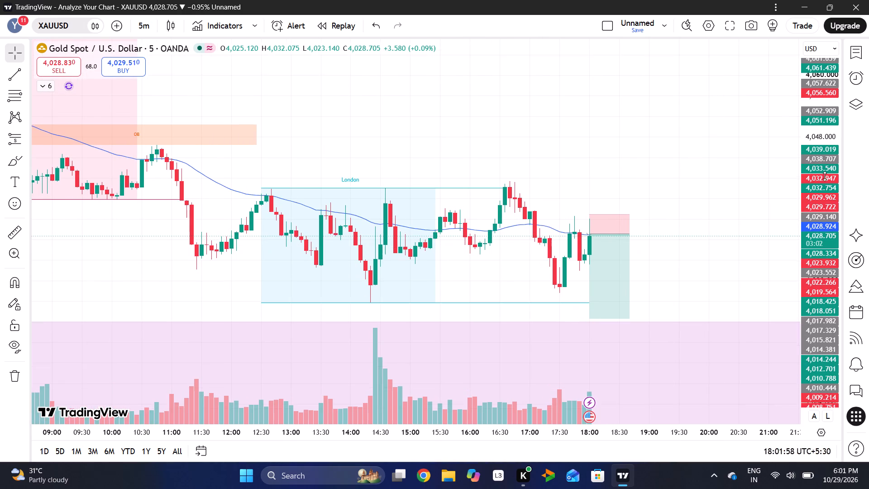
drag(825, 176, 824, 177)
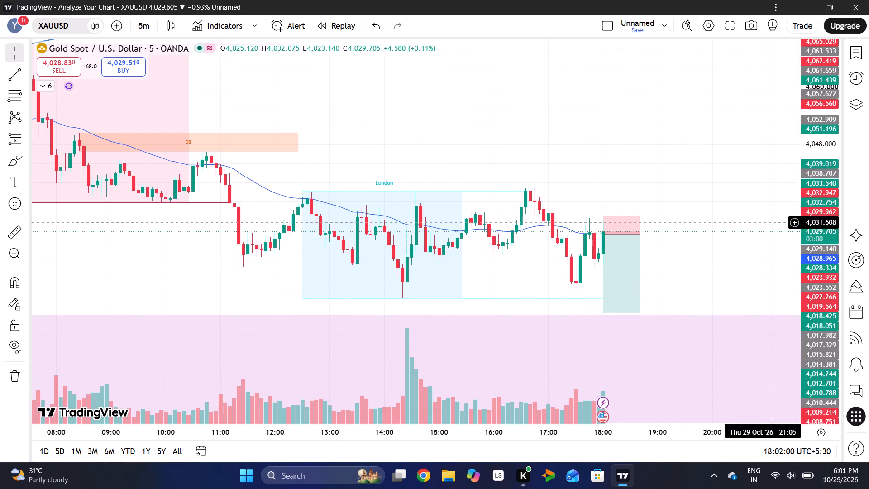
drag(807, 161, 808, 214)
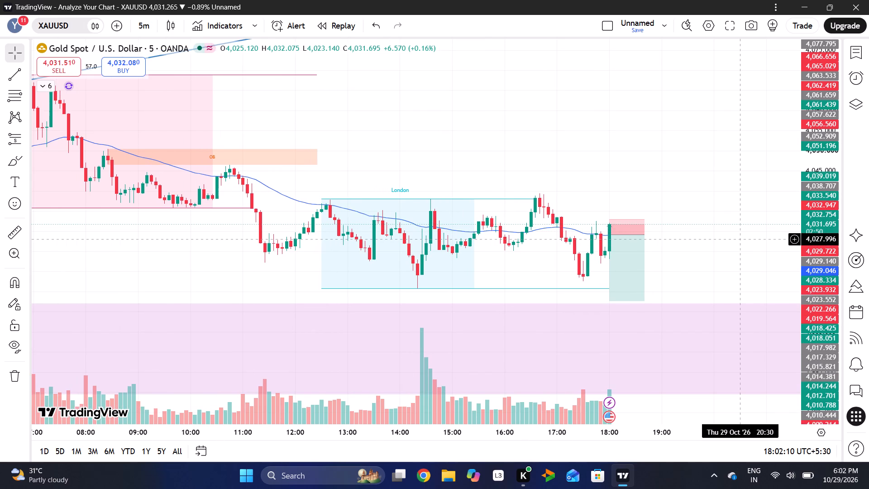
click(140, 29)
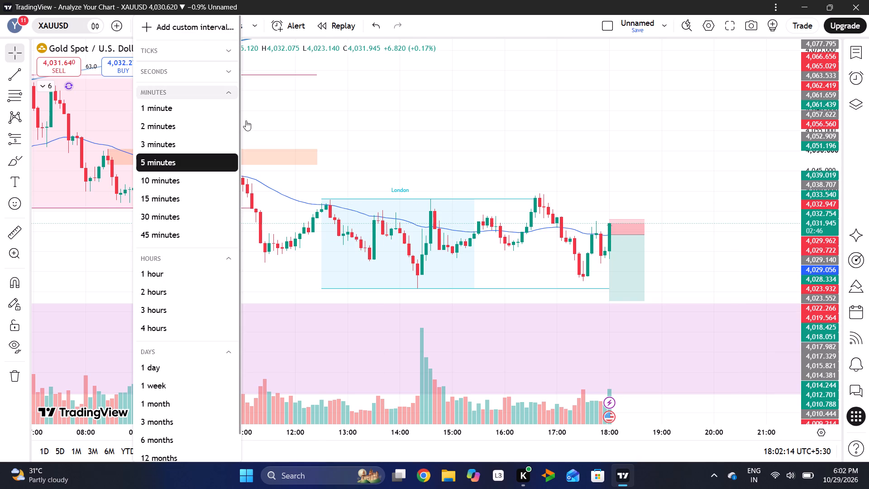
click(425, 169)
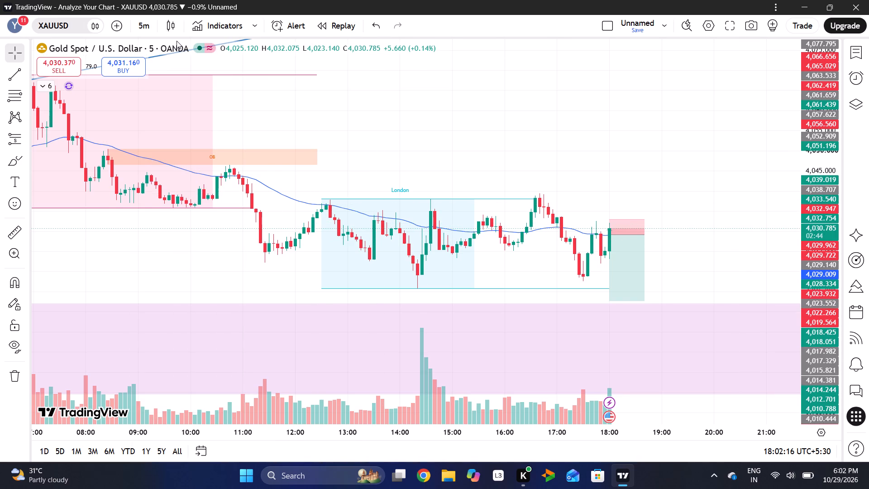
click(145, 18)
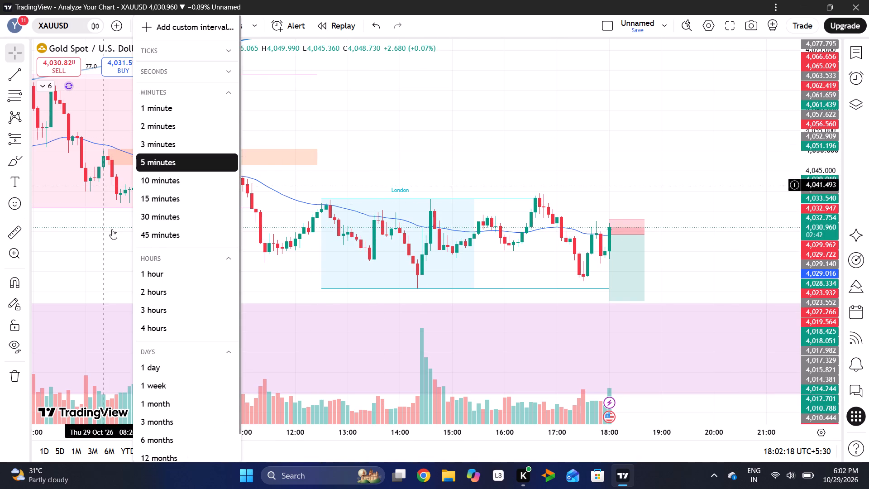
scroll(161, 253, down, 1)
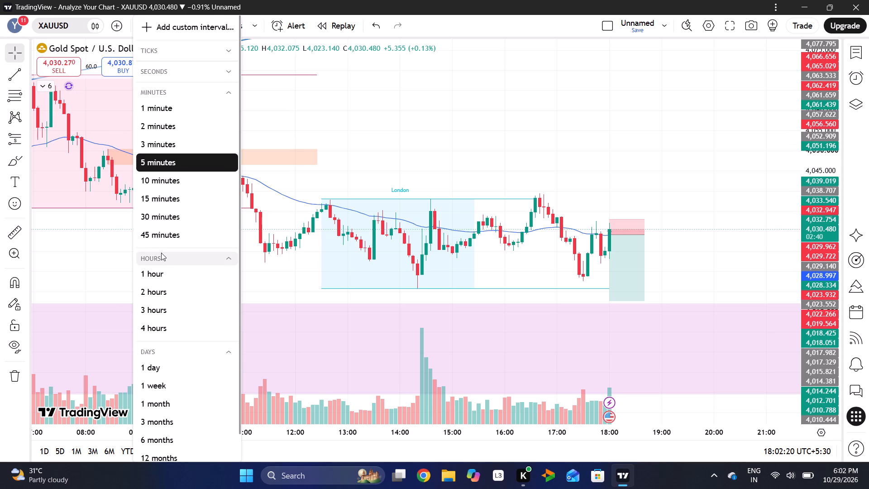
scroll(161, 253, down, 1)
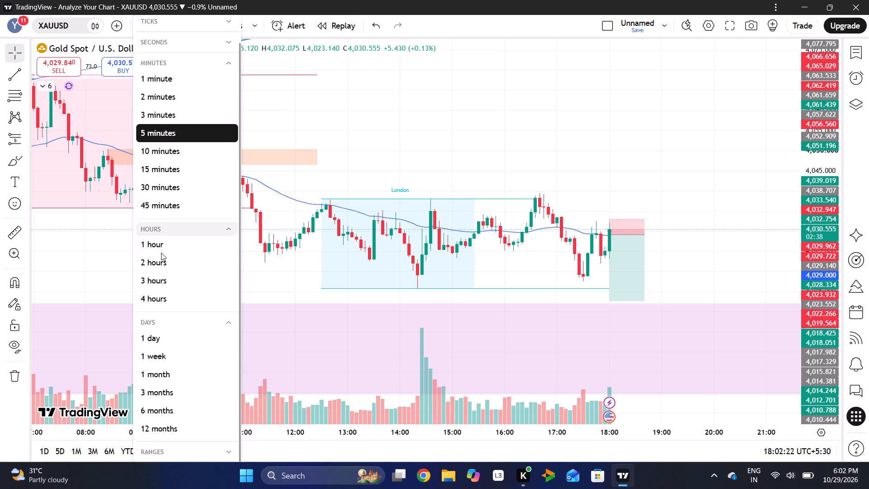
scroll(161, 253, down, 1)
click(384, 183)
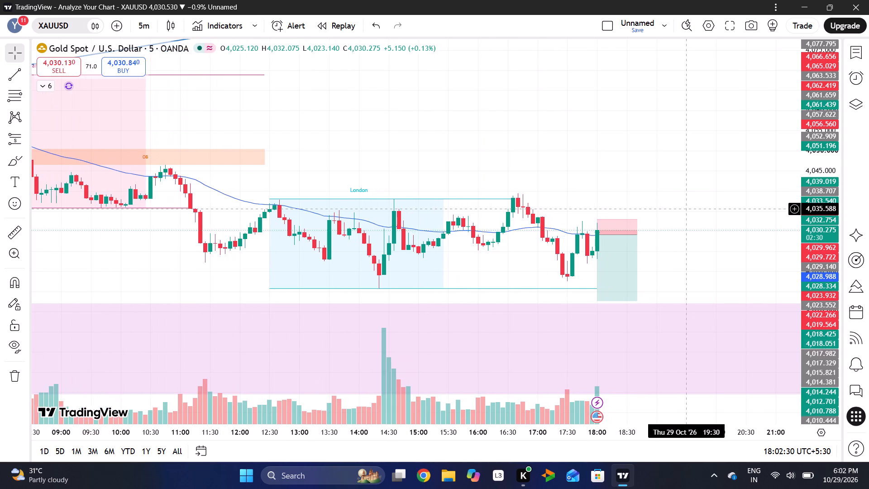
Switch the gold chart to the 1-minute interval.
click(144, 22)
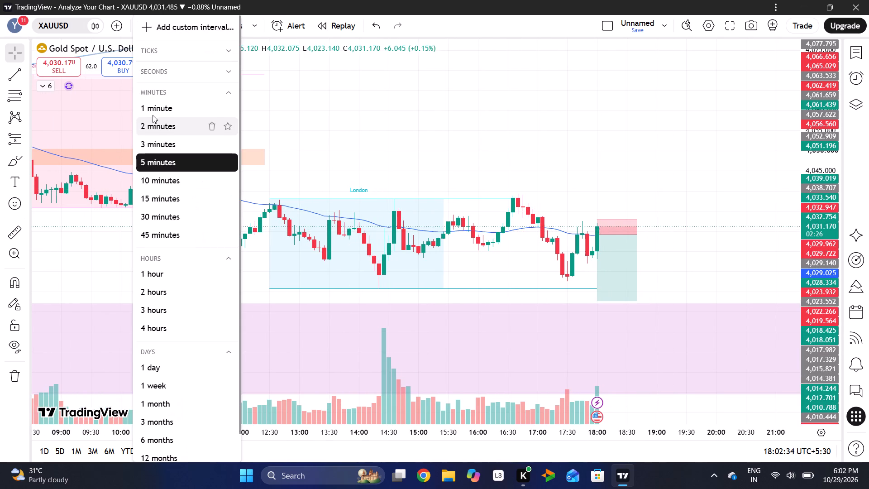
click(153, 111)
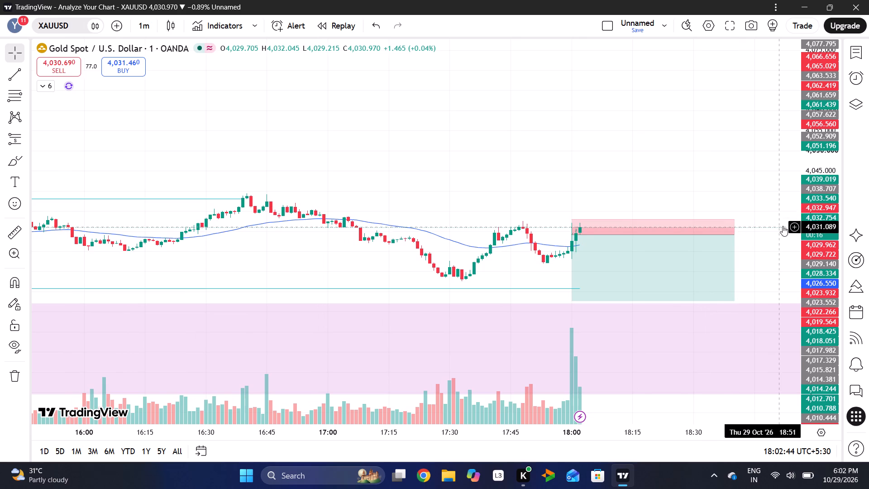
Examine the 1-minute gold price action around the short position, moving average and large pink zone.
drag(828, 231, 830, 84)
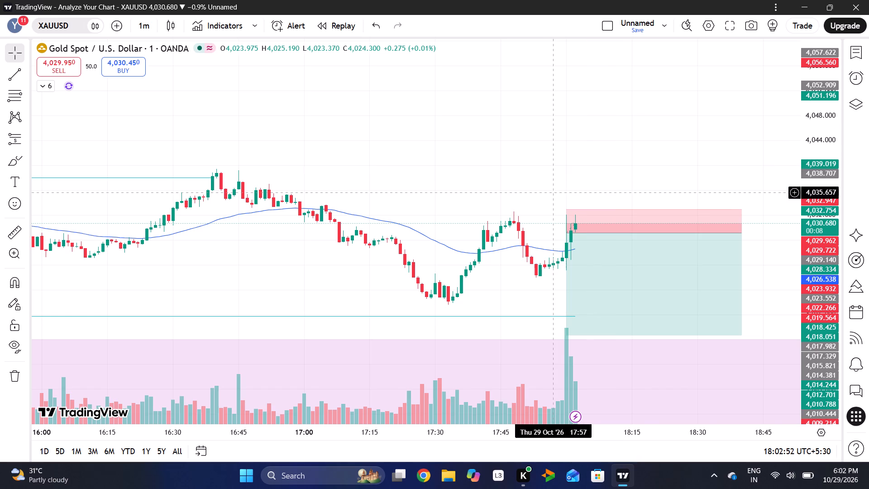
drag(555, 192, 495, 192)
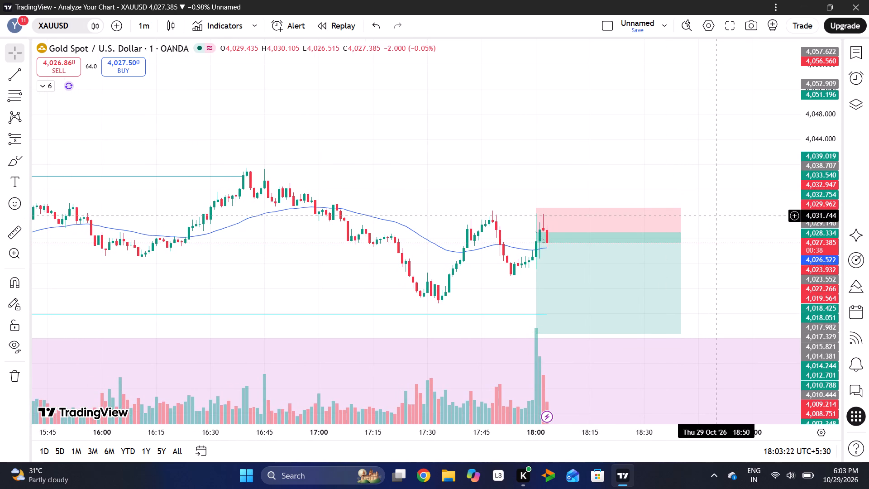
drag(724, 211, 621, 202)
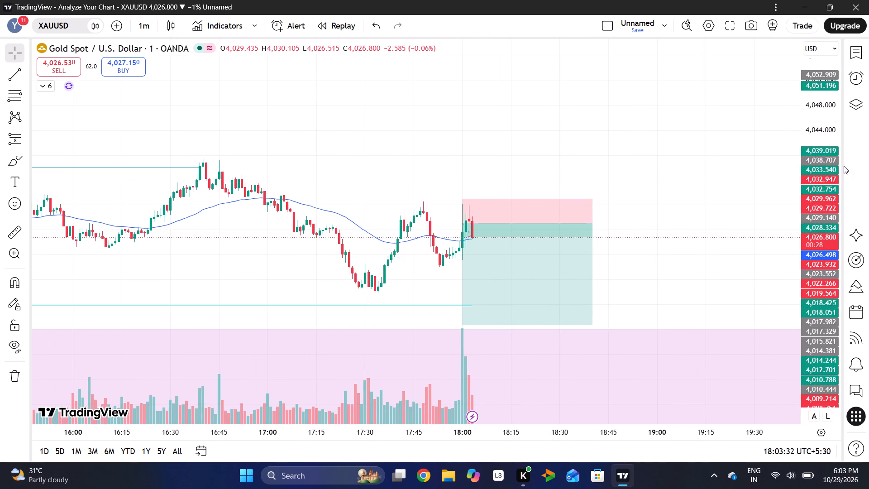
drag(804, 168, 788, 230)
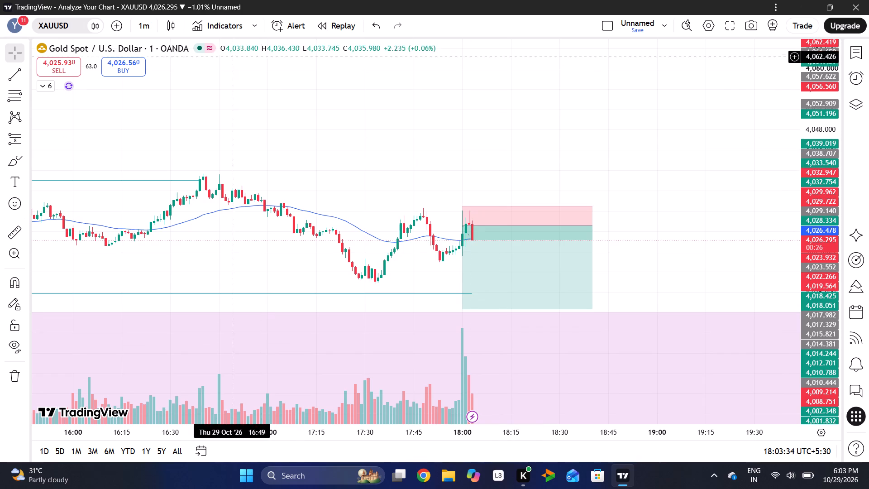
click(149, 22)
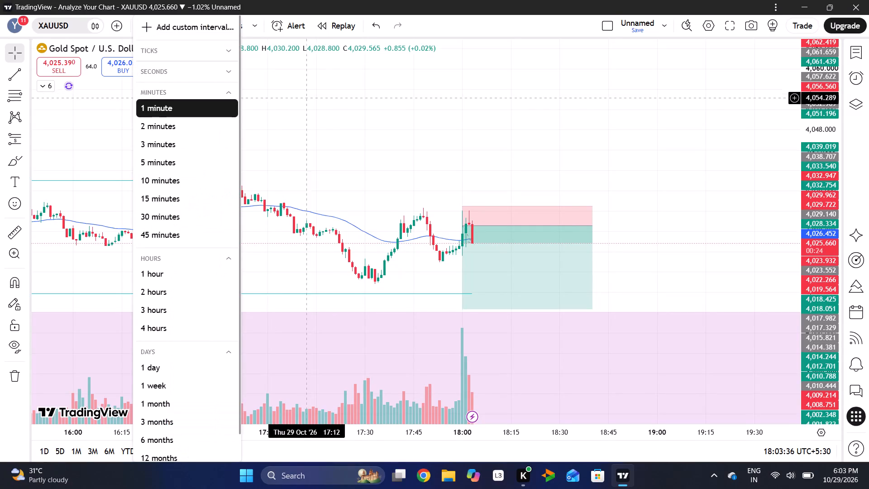
click(356, 120)
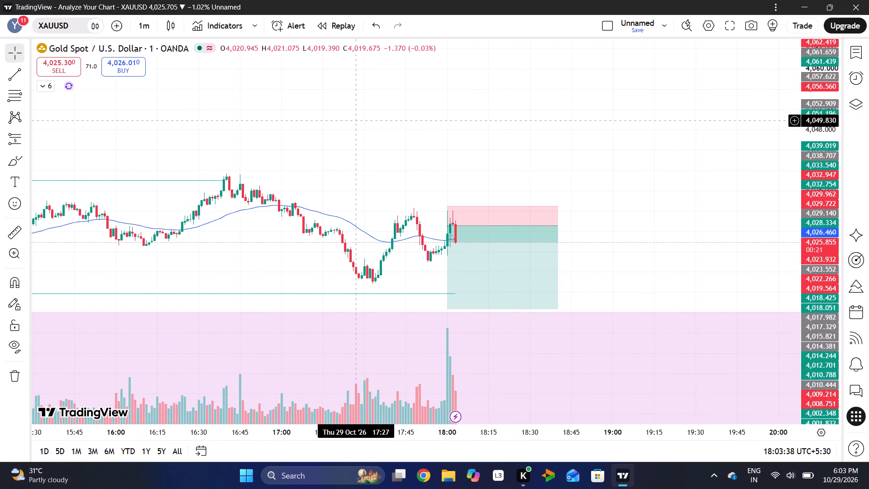
drag(356, 120, 430, 130)
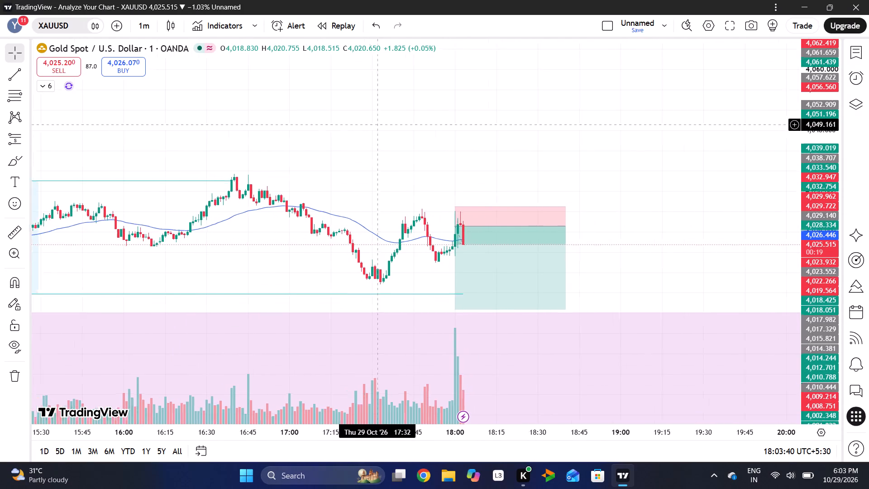
drag(430, 130, 506, 144)
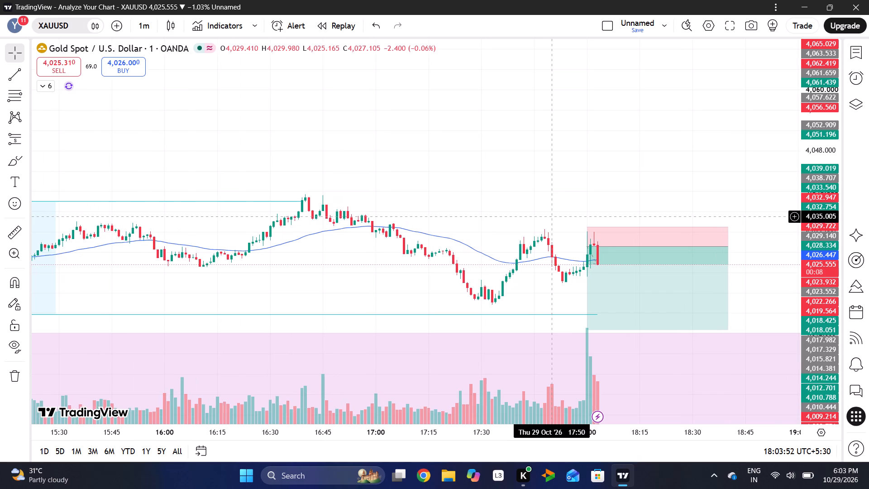
Switch the gold chart to the 5-minute interval and examine the short position against the London session range and pink zone.
click(143, 26)
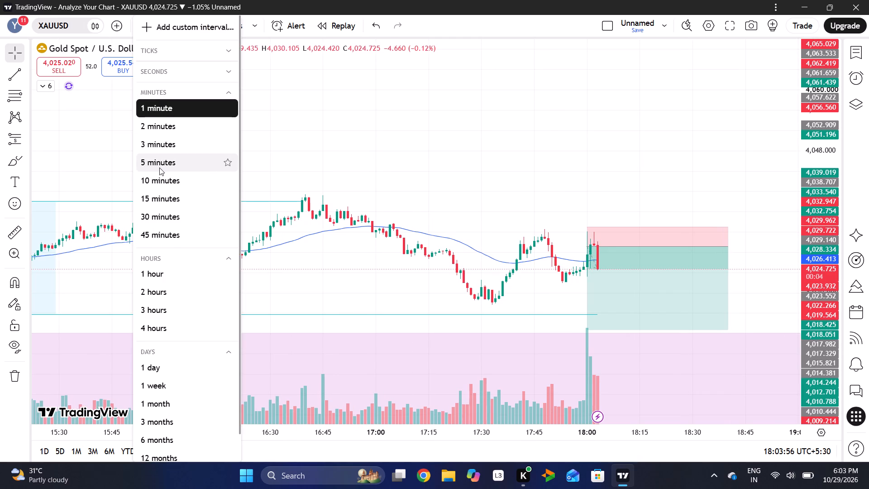
click(154, 160)
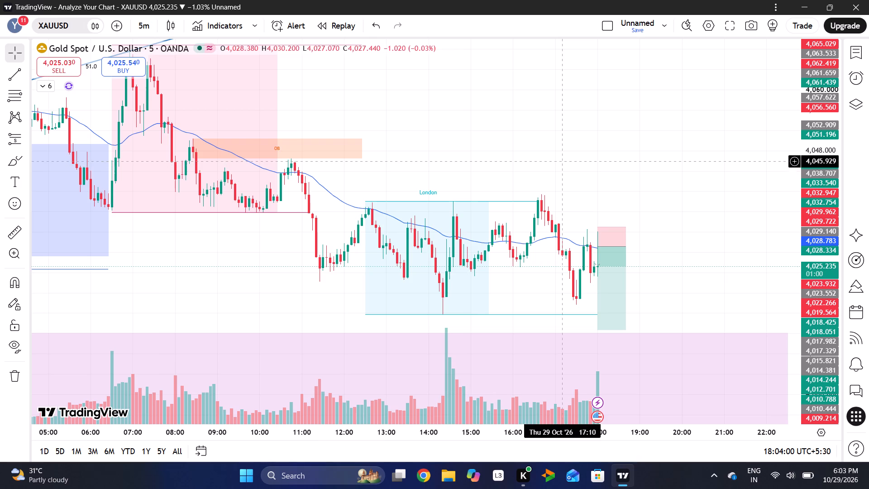
drag(661, 182, 538, 145)
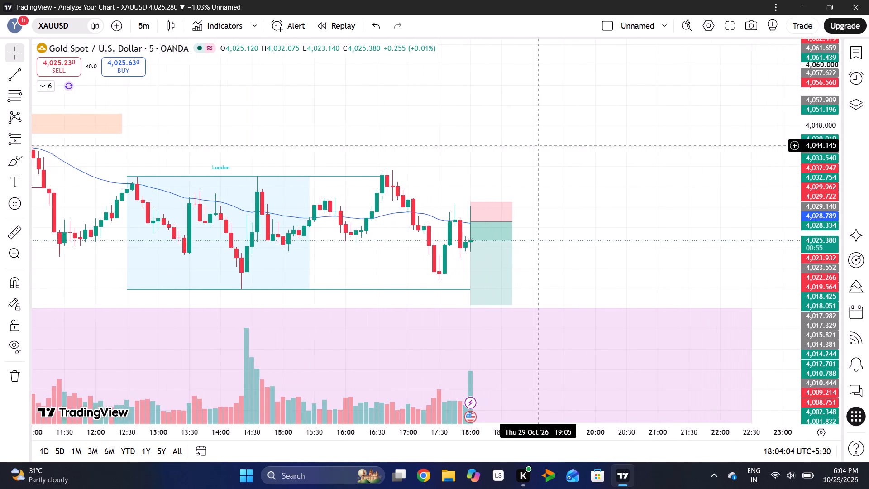
drag(492, 437, 415, 430)
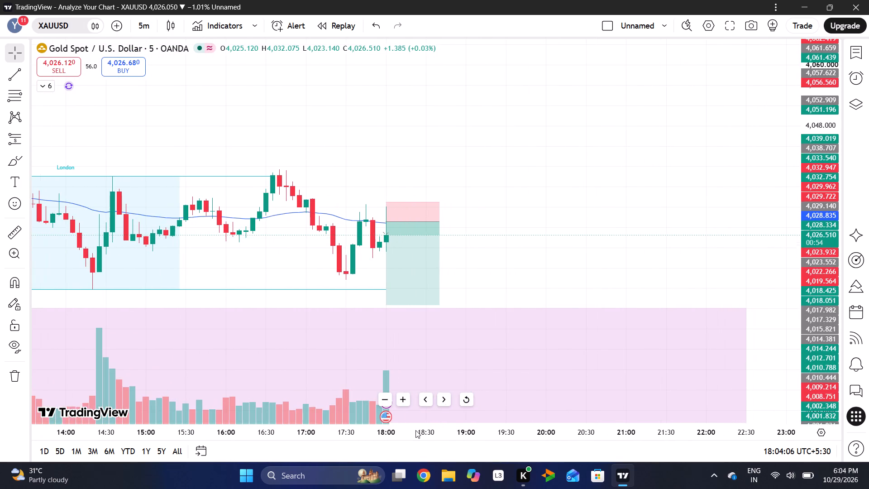
drag(828, 256, 825, 170)
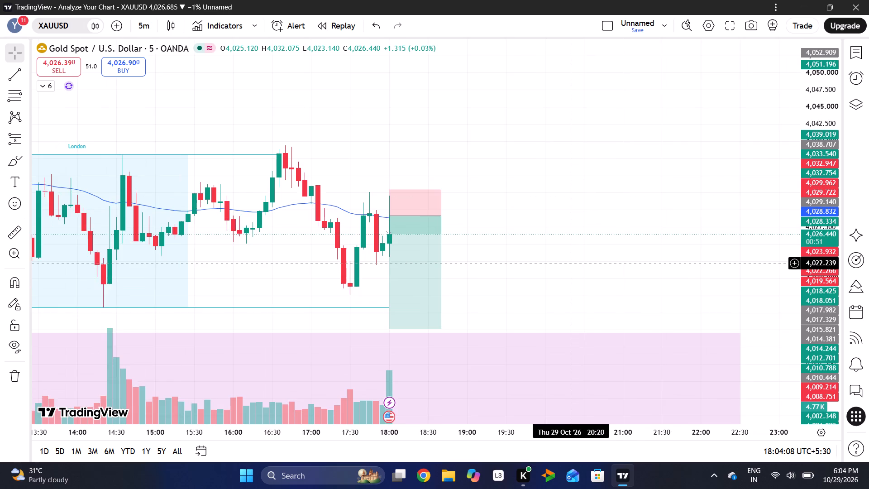
drag(571, 263, 656, 197)
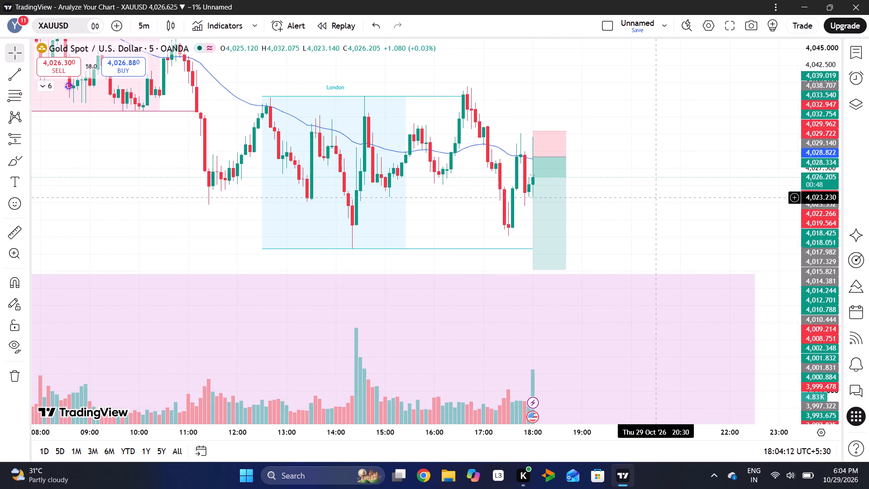
drag(808, 190, 836, 306)
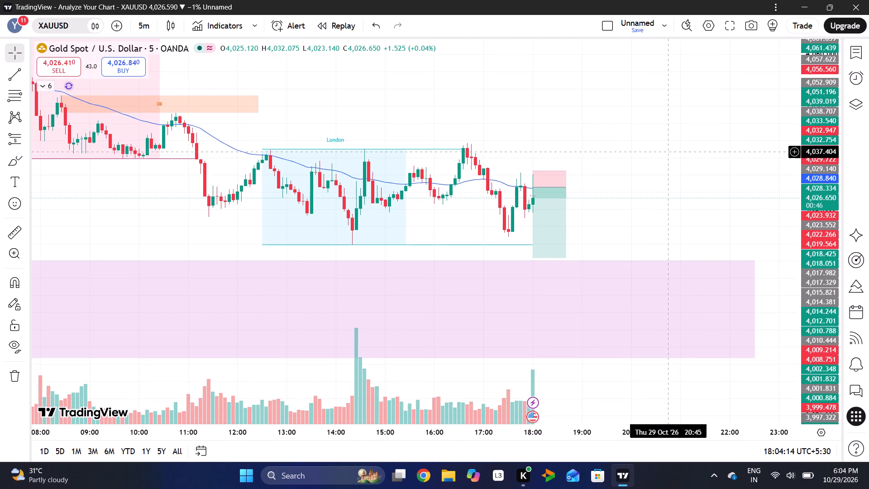
drag(578, 152, 689, 222)
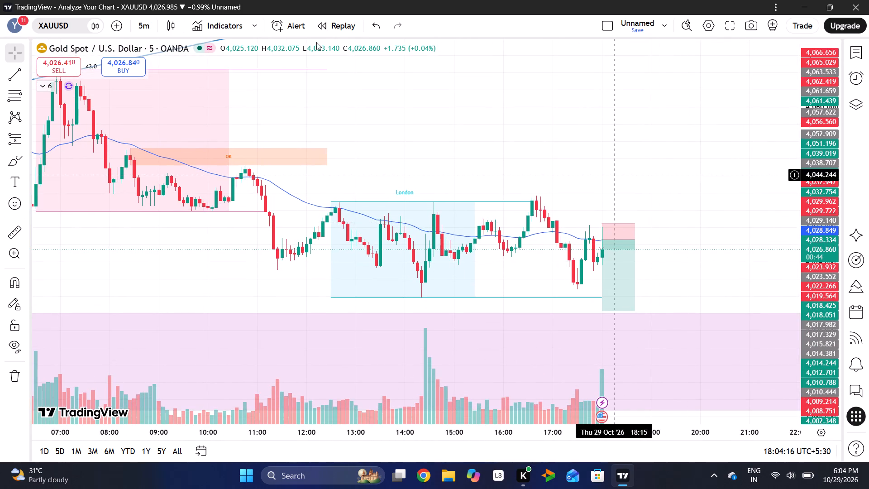
Switch the gold chart to the 15-minute interval and examine the session ranges, trend lines and pink zone around the short position.
click(150, 35)
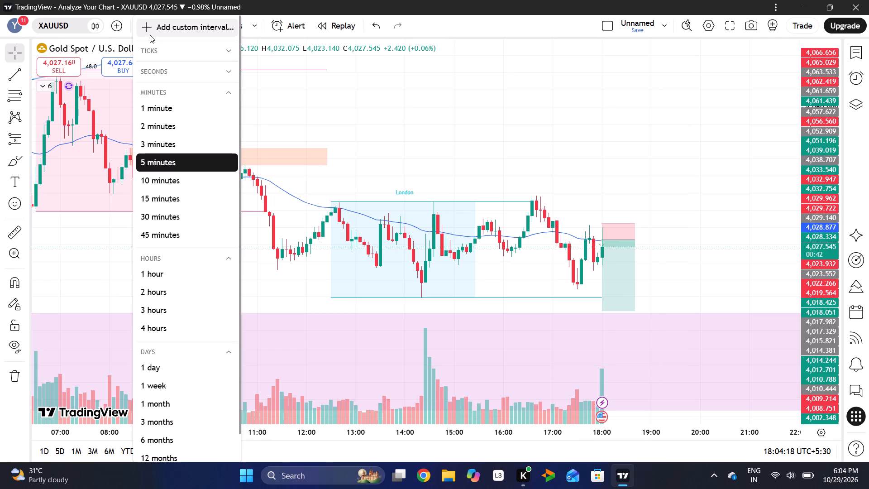
click(180, 198)
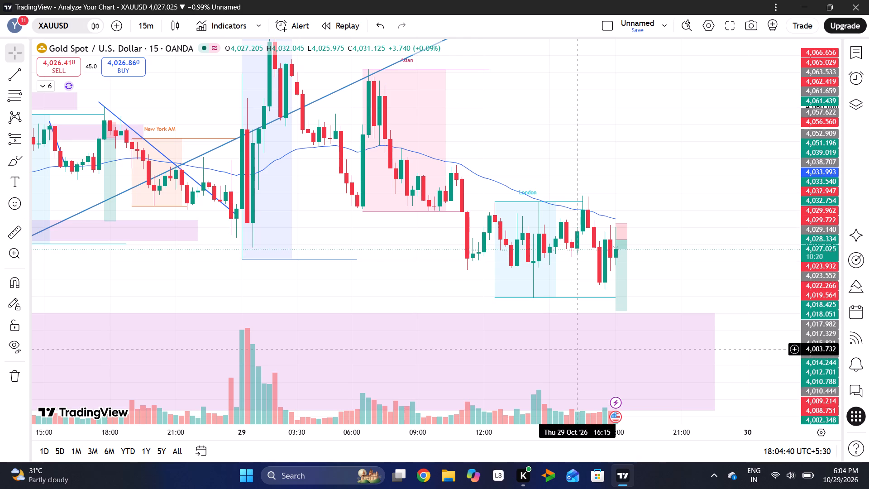
scroll(724, 243, left, 1)
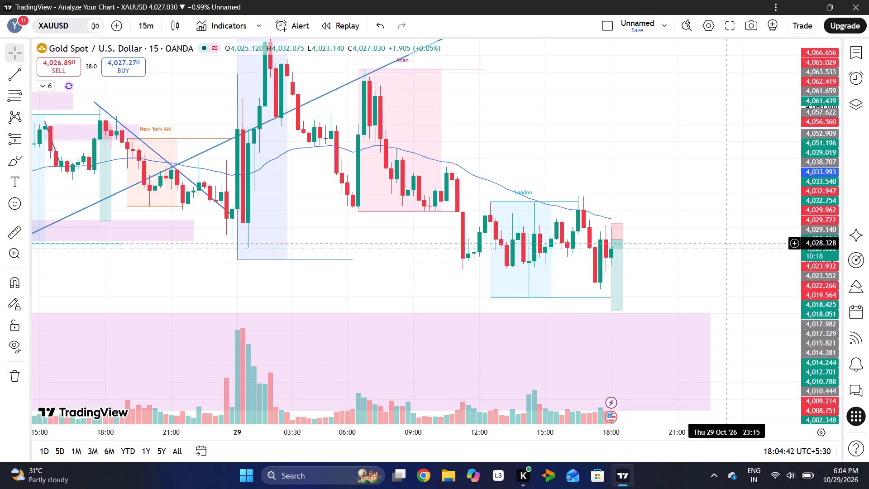
scroll(724, 243, left, 1)
scroll(724, 243, right, 1)
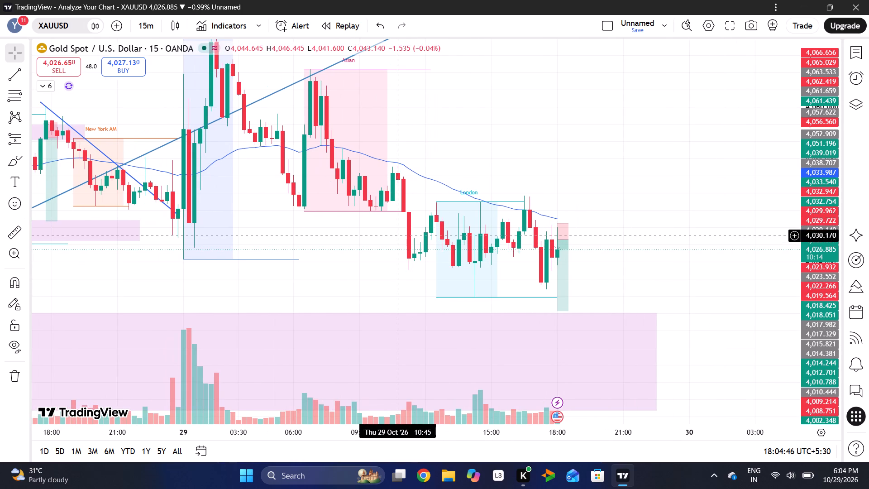
drag(342, 252, 471, 219)
drag(398, 232, 505, 218)
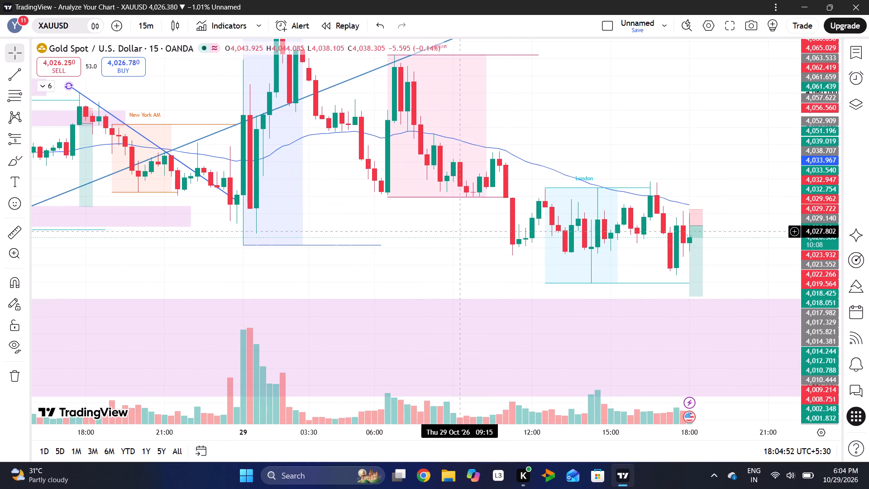
drag(332, 247, 443, 235)
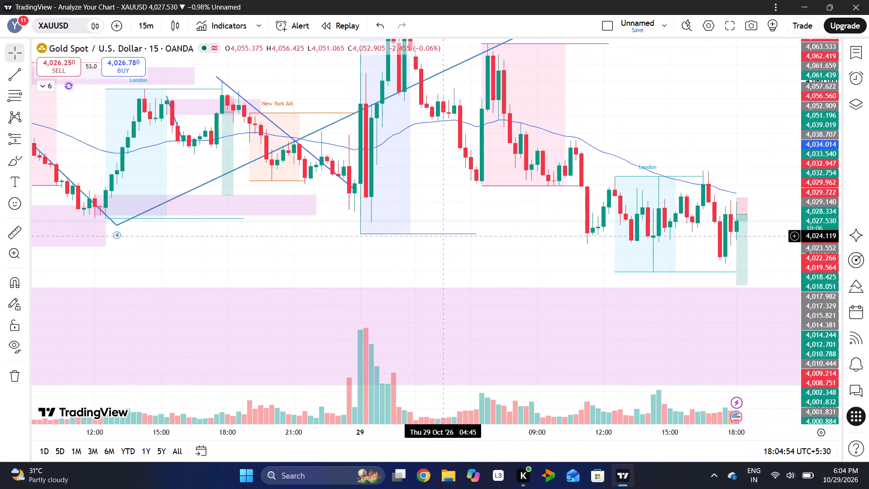
drag(823, 108, 826, 183)
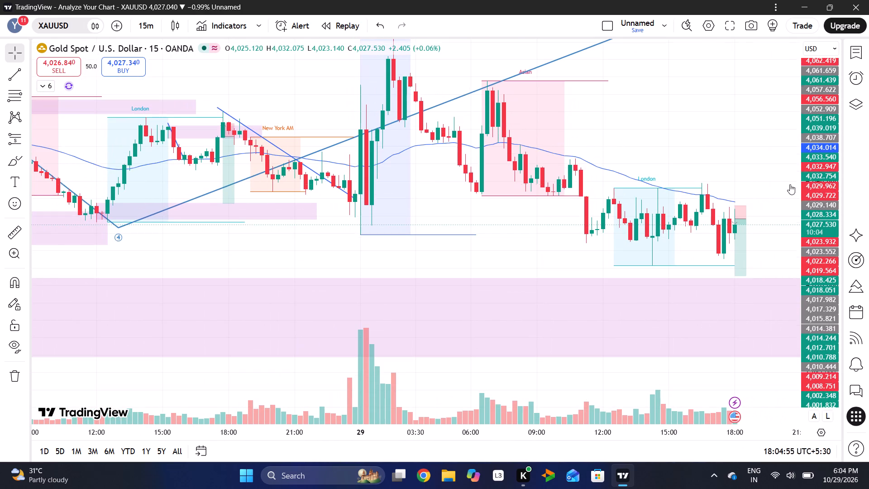
drag(756, 163, 609, 122)
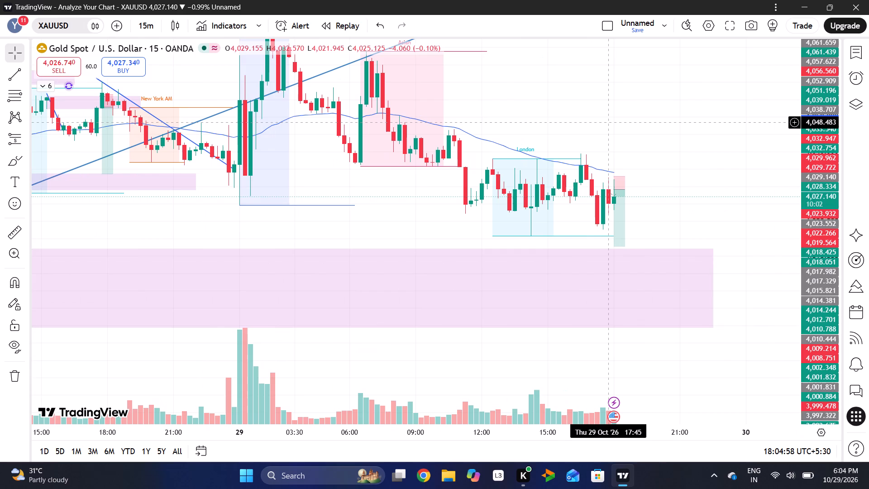
drag(609, 122, 593, 149)
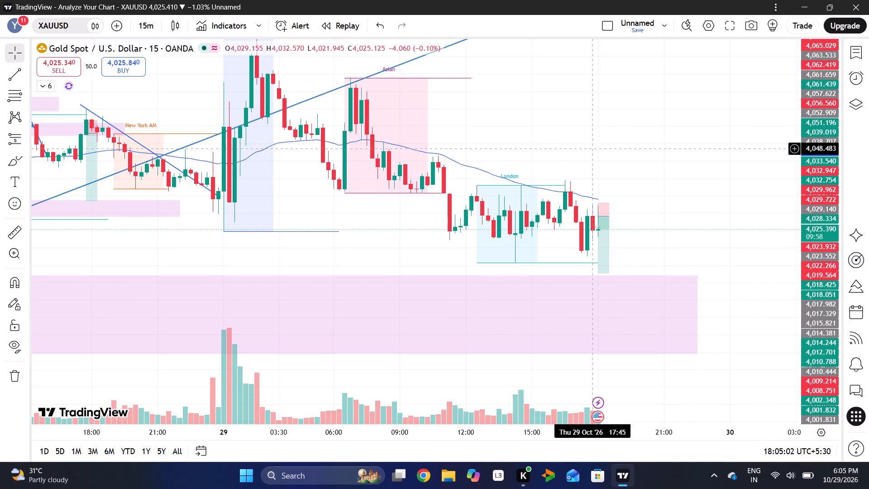
drag(484, 148, 409, 152)
scroll(409, 152, left, 1)
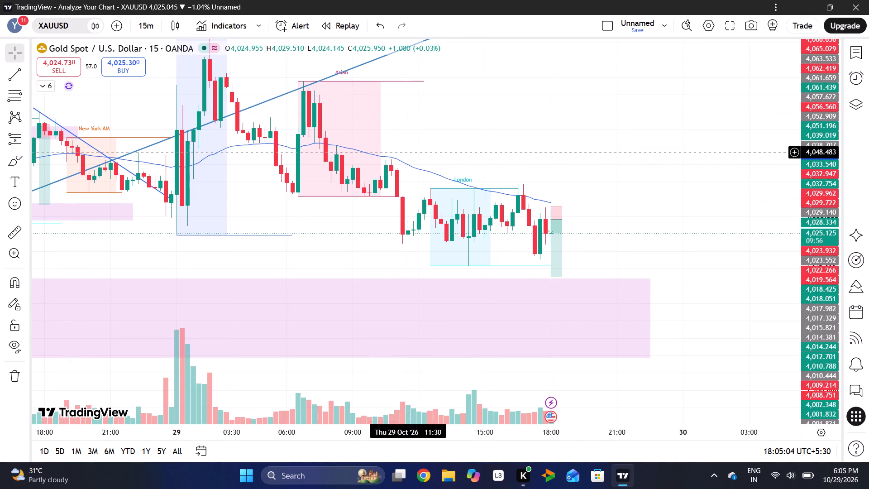
drag(814, 259, 806, 201)
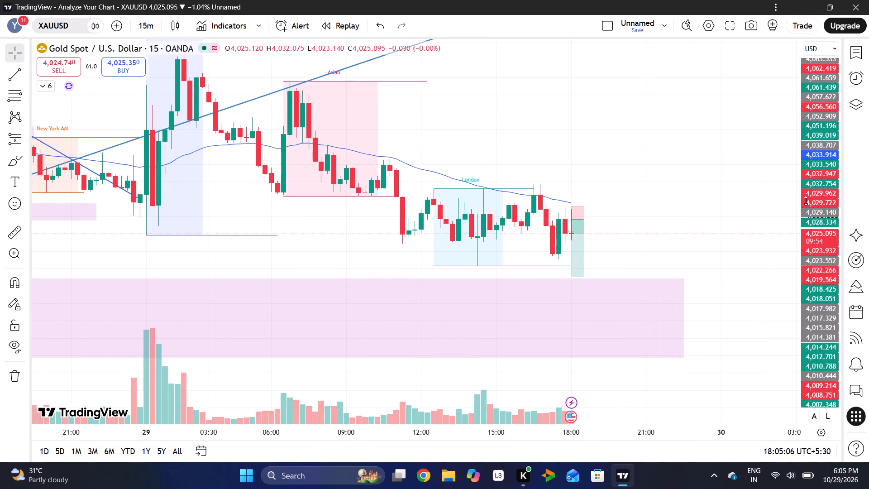
drag(806, 201, 800, 172)
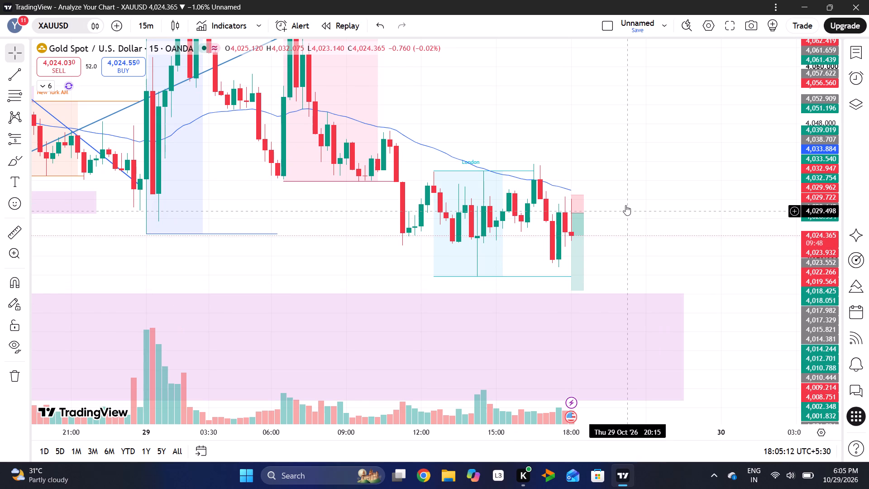
drag(361, 244, 365, 244)
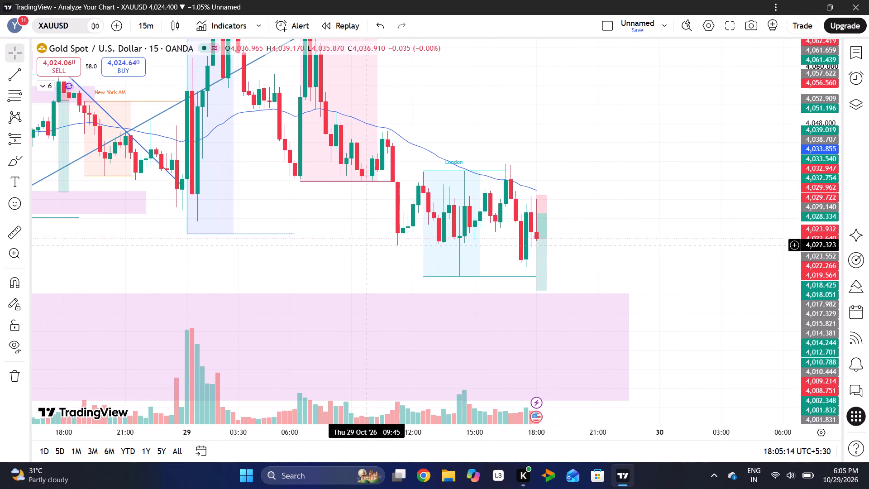
drag(365, 244, 266, 230)
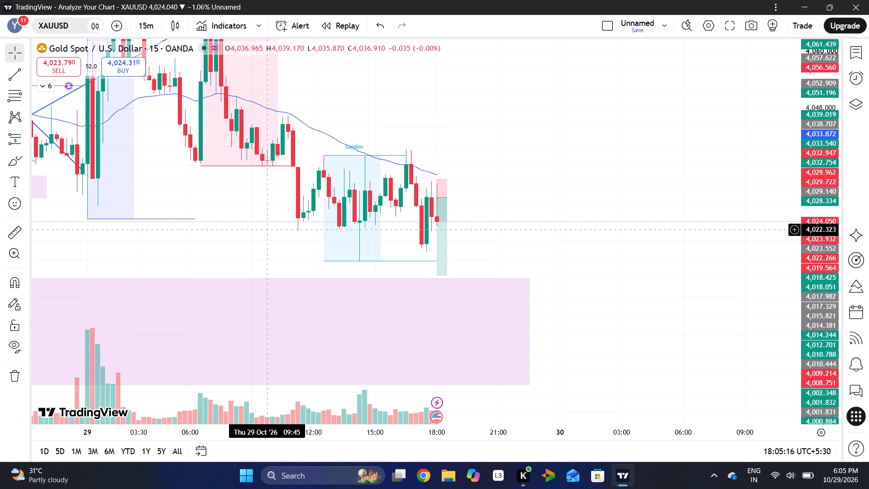
Return the gold chart to the 5-minute interval and examine the latest candles inside the short position above the pink zone.
click(142, 17)
click(162, 163)
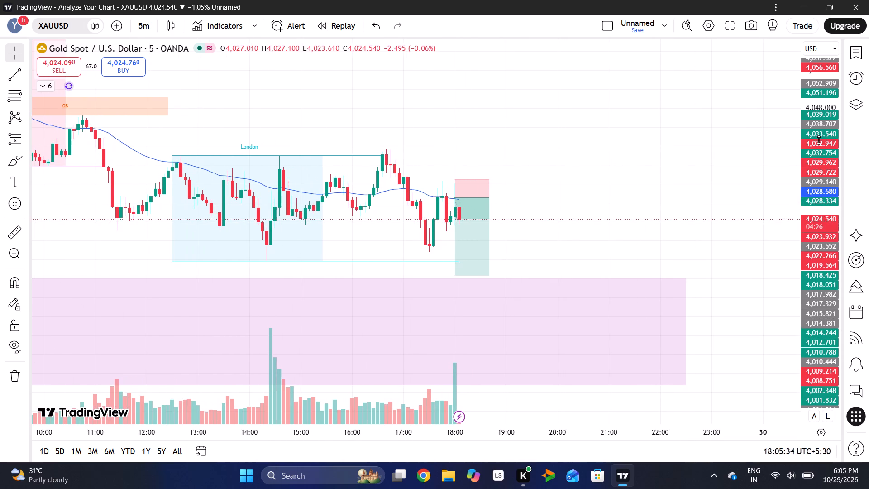
drag(819, 140, 806, 205)
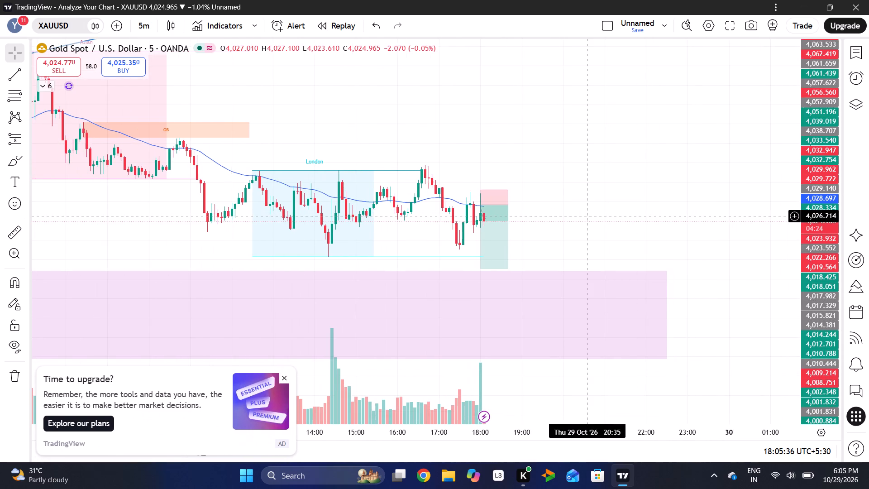
drag(587, 216, 587, 169)
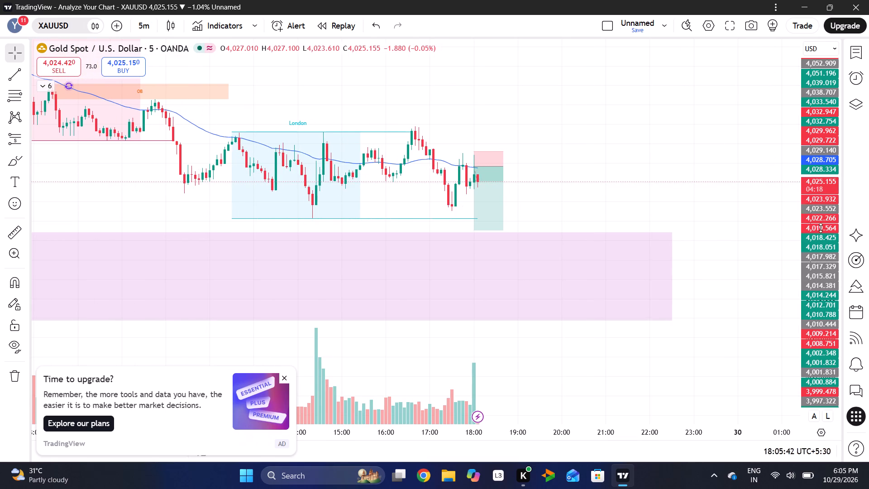
drag(821, 228, 850, 98)
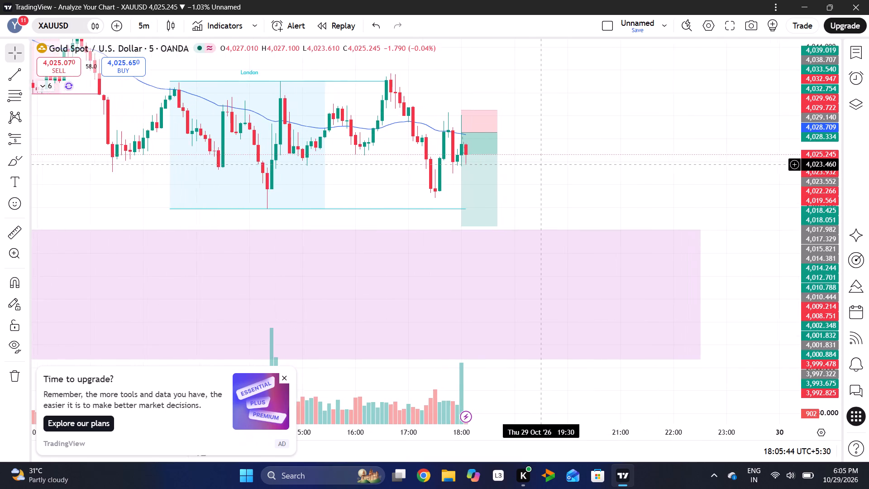
drag(807, 147, 802, 235)
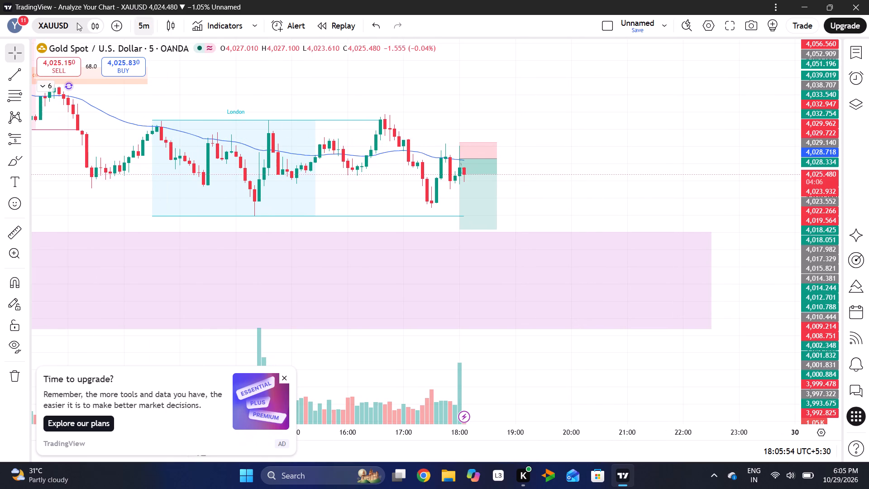
Switch the chart from gold to the BTCUSD Bitcoin spot crypto symbol.
click(56, 28)
key(space)
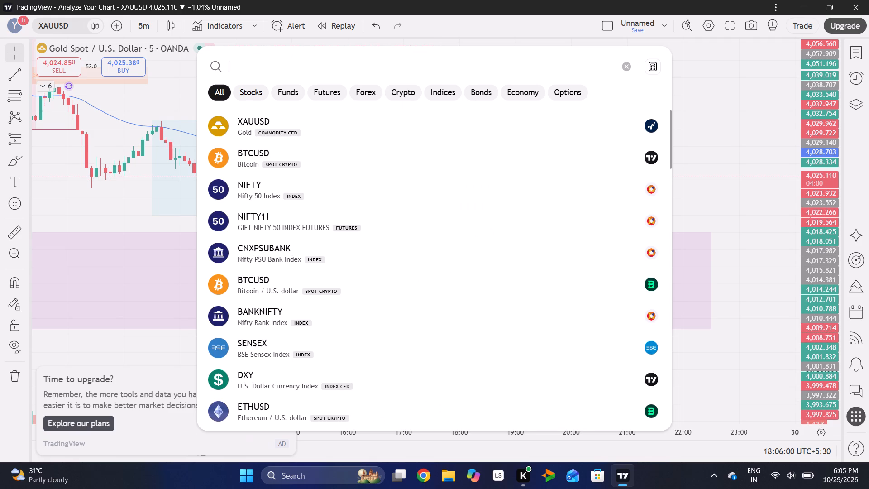
scroll(245, 203, right, 1)
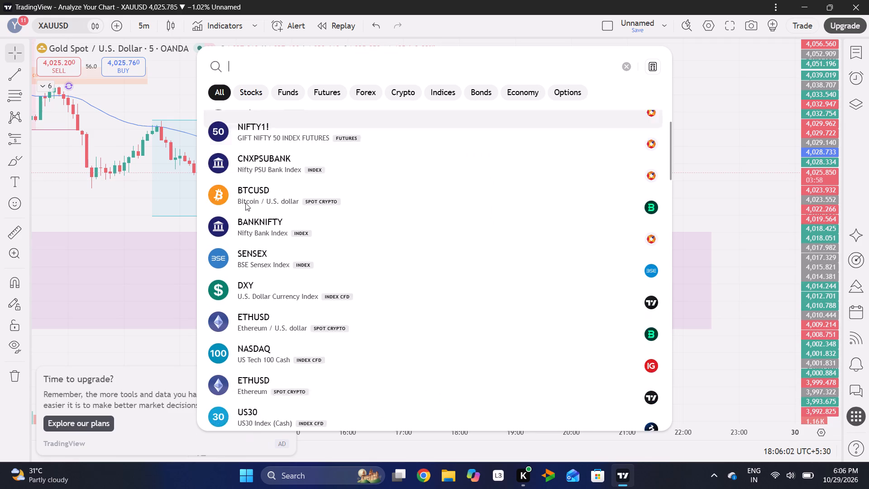
scroll(245, 203, right, 1)
click(320, 151)
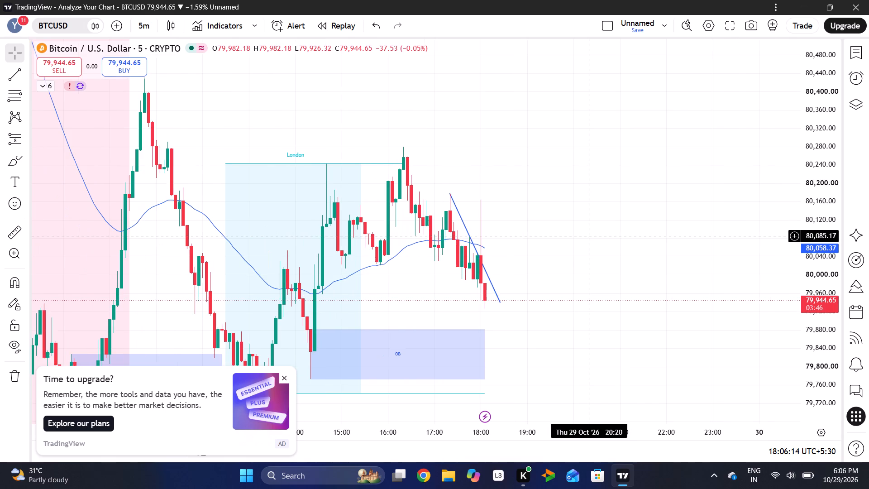
Examine the 5-minute Bitcoin price action around the London session range, the steep descending trend line and the OB zones.
click(280, 379)
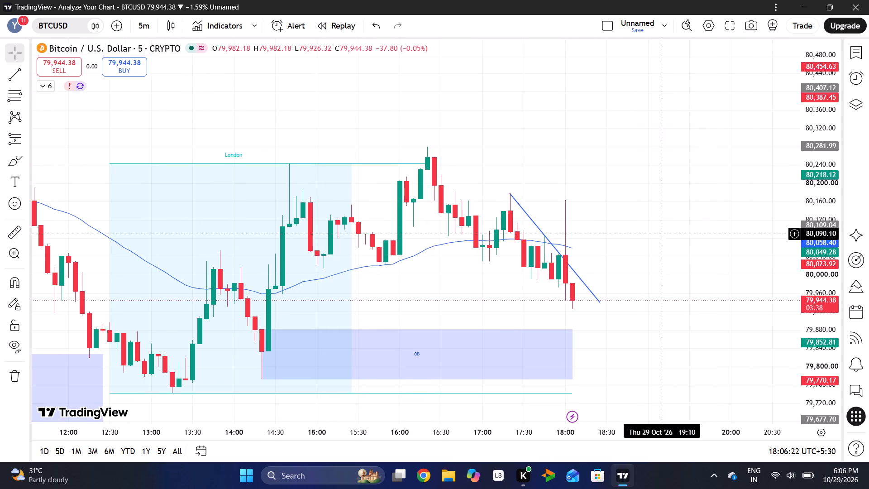
drag(681, 232, 519, 217)
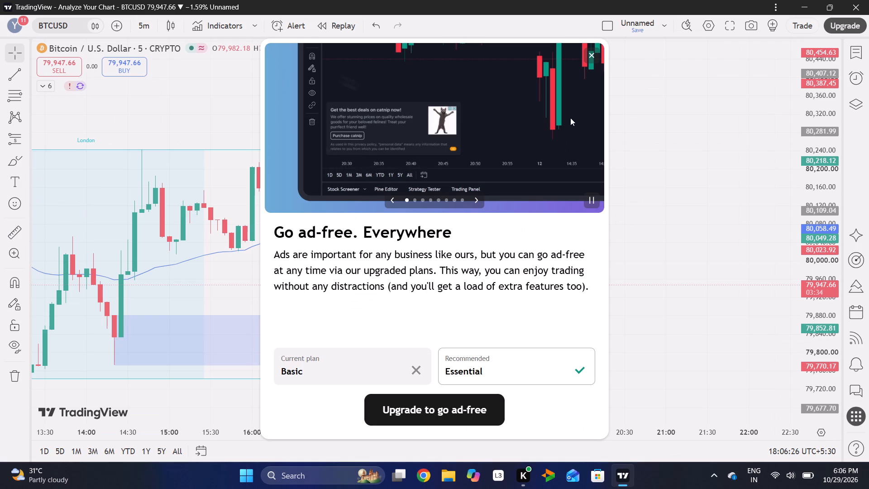
click(588, 54)
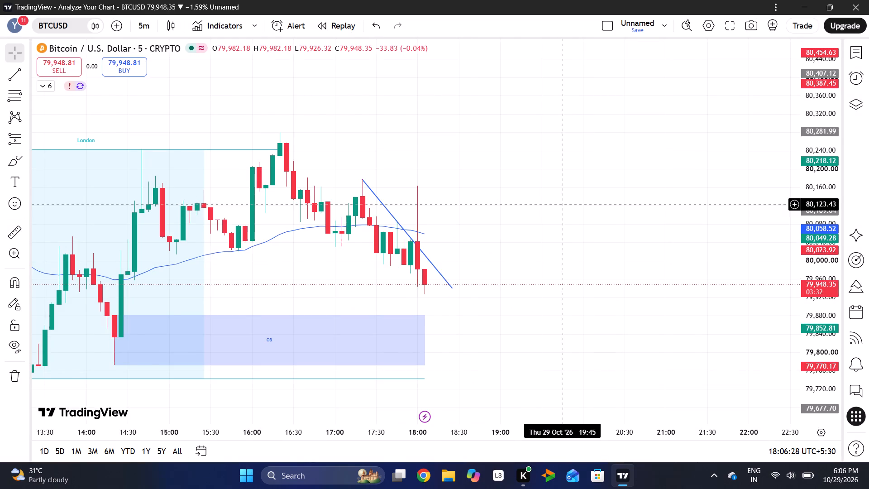
drag(820, 322, 829, 258)
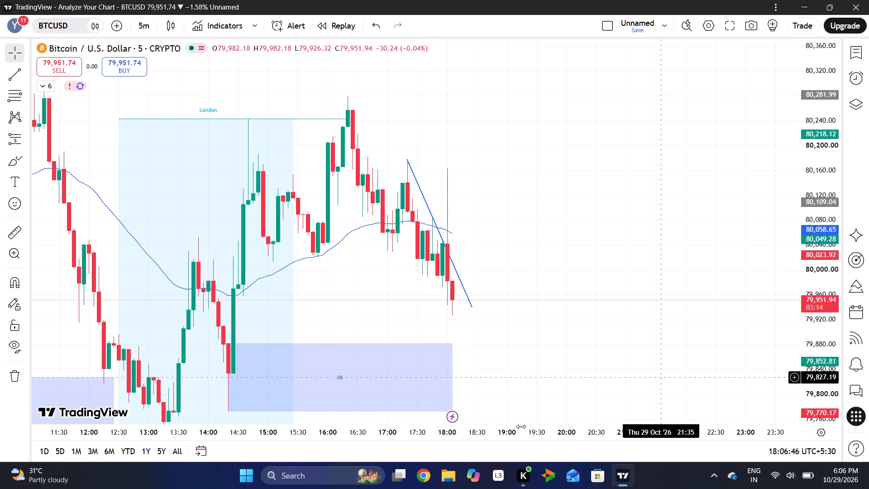
drag(525, 434, 451, 429)
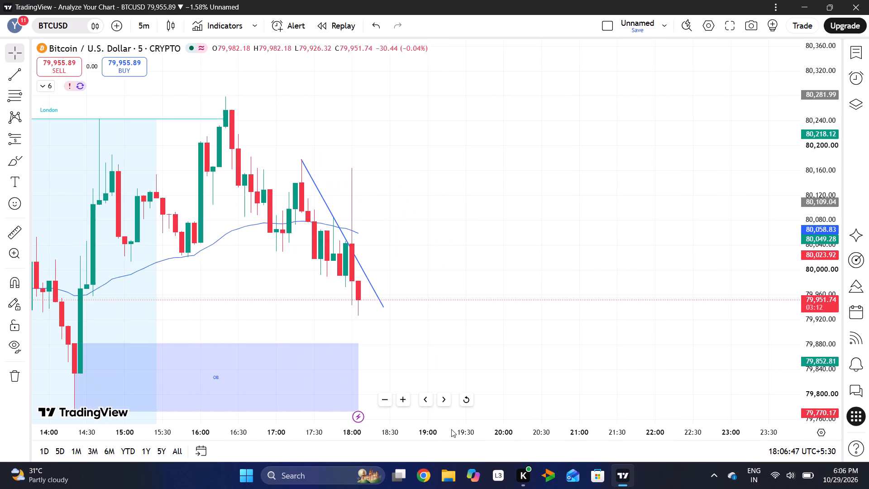
drag(823, 173, 826, 273)
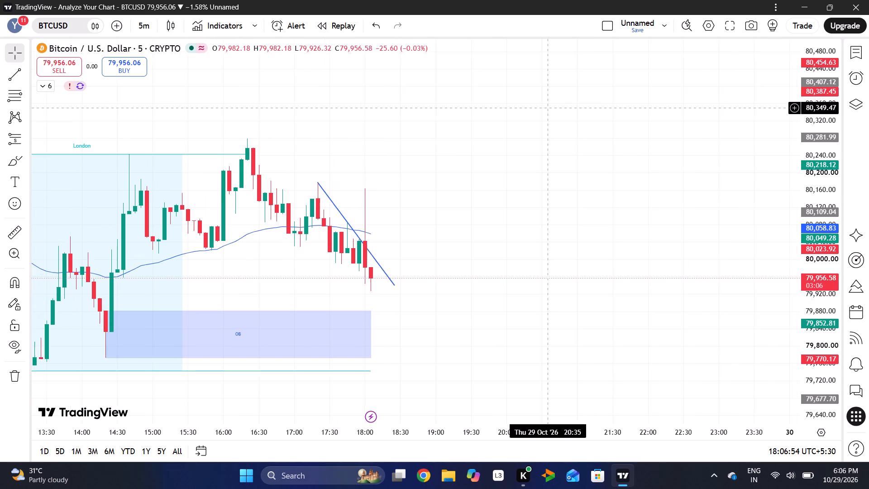
drag(808, 127, 816, 183)
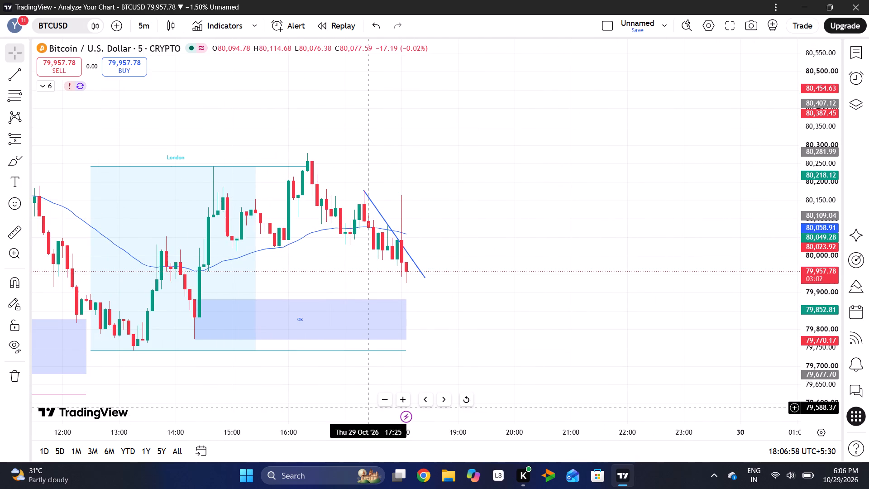
triple_click(423, 399)
triple_click(423, 399)
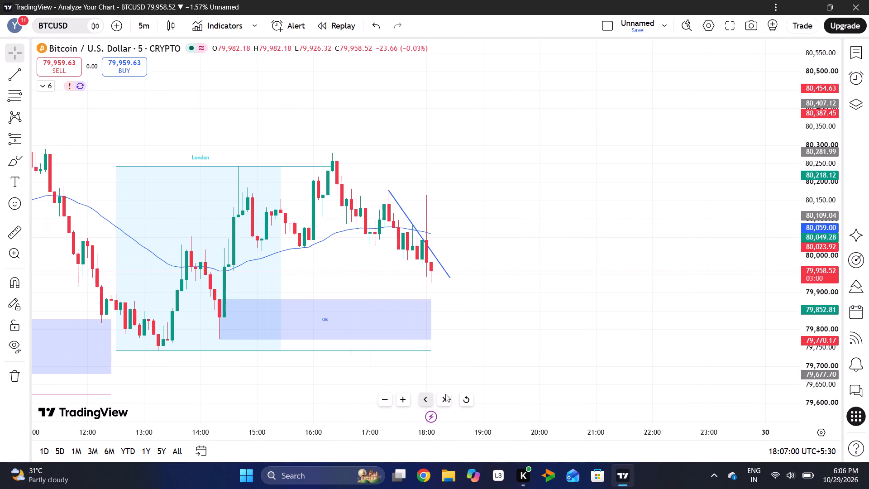
drag(834, 173, 833, 233)
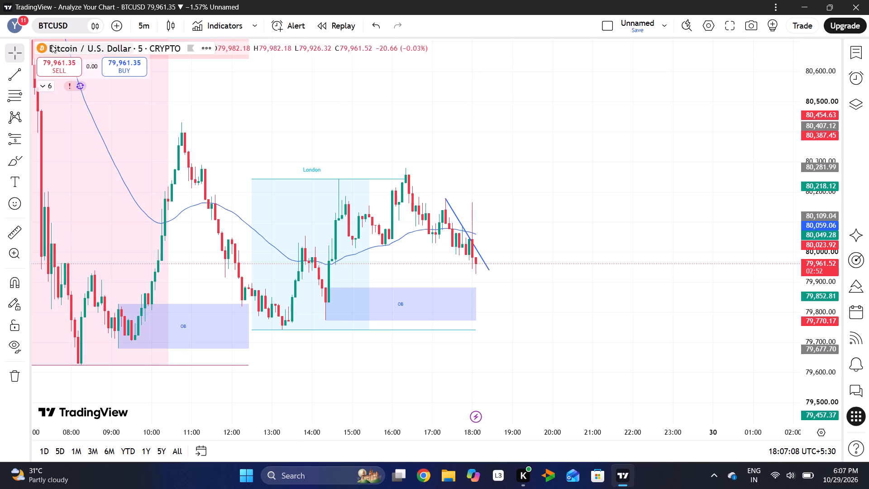
Switch the Bitcoin chart to the 15-minute interval and frame the London session and latest candles.
click(140, 32)
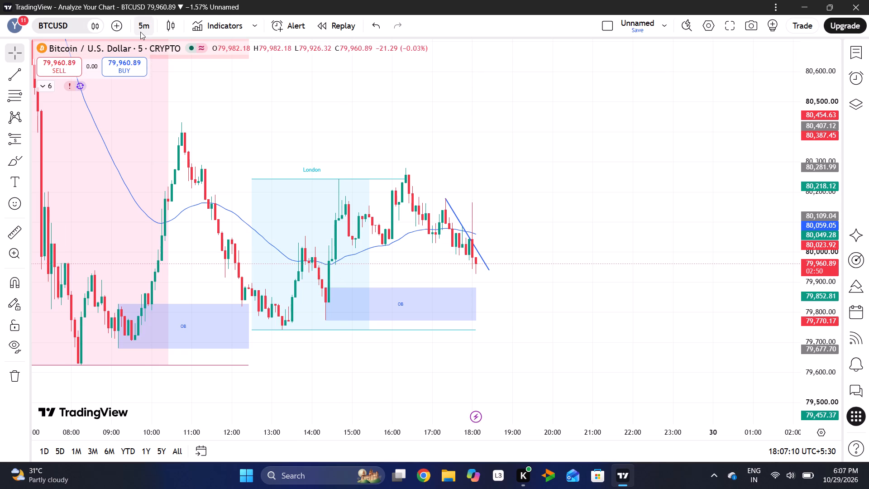
click(163, 201)
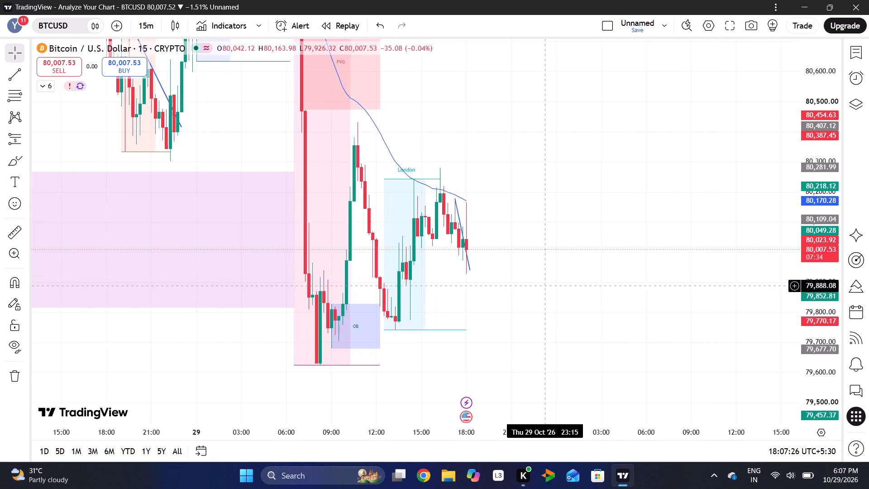
drag(545, 285, 644, 222)
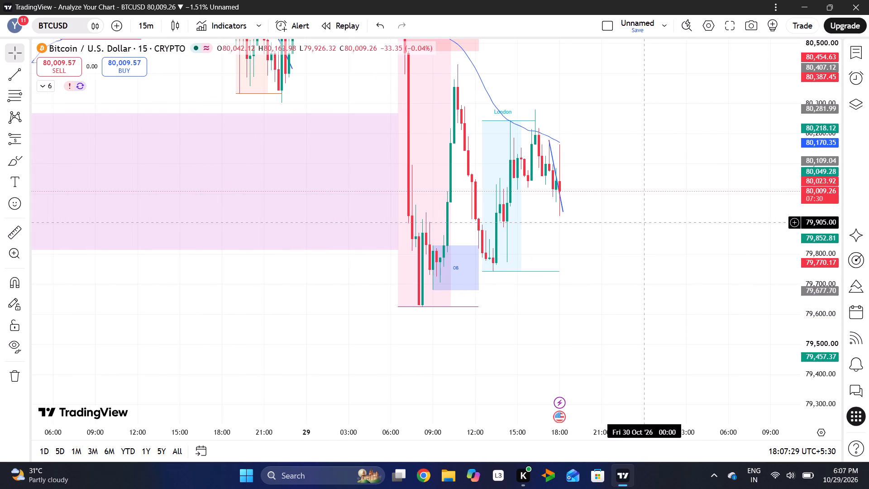
drag(812, 185, 812, 286)
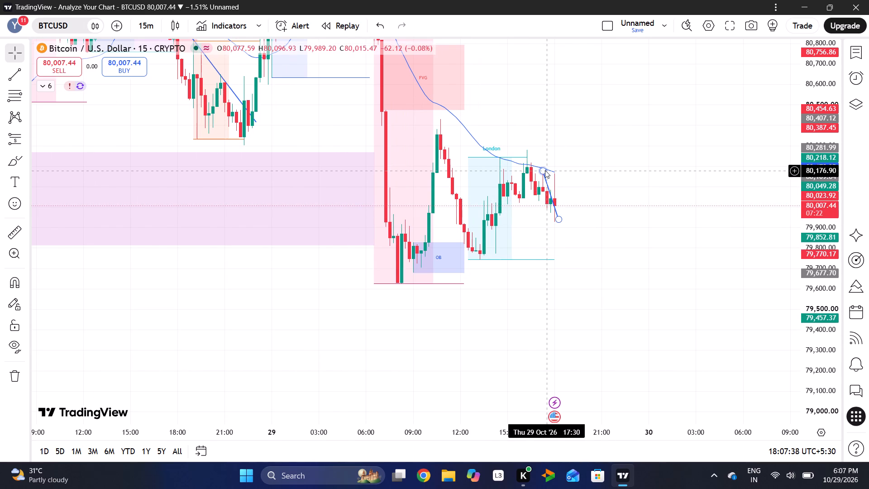
Re-anchor the steep descending trend line as rising support beneath the London lows, from about 79,685 at 12:00 to about 80,080 at 22:00.
drag(545, 170, 382, 290)
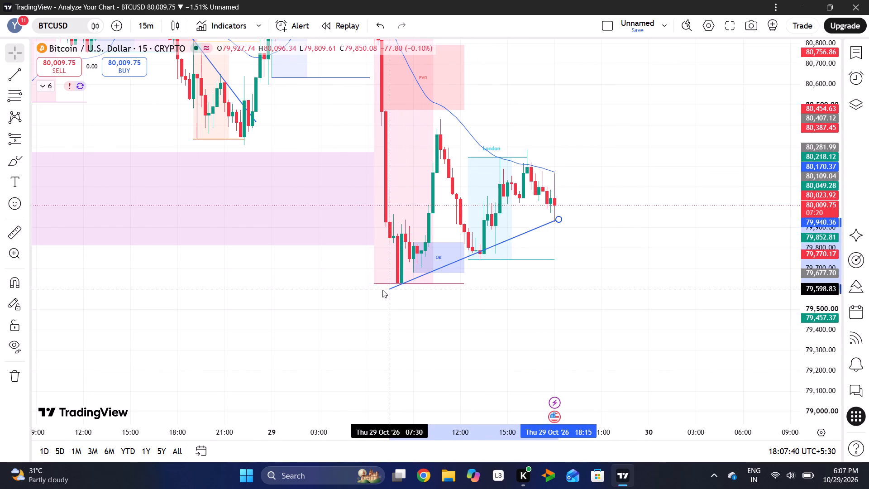
drag(382, 290, 381, 290)
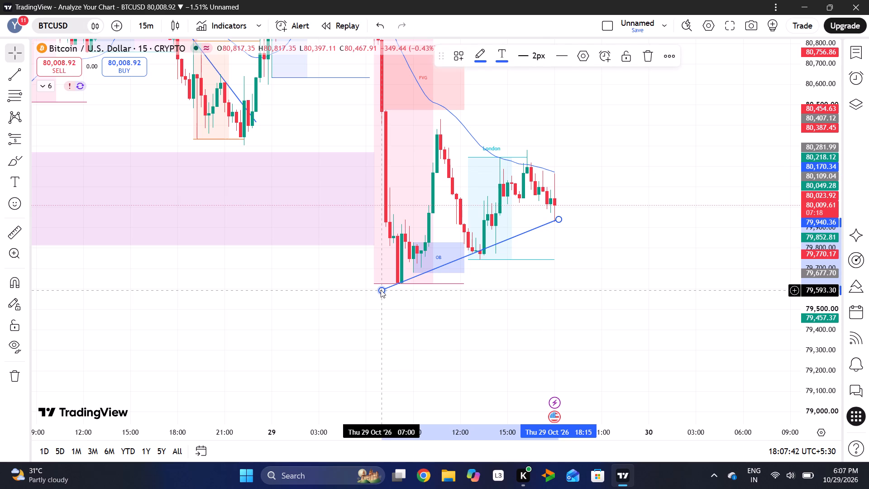
click(381, 290)
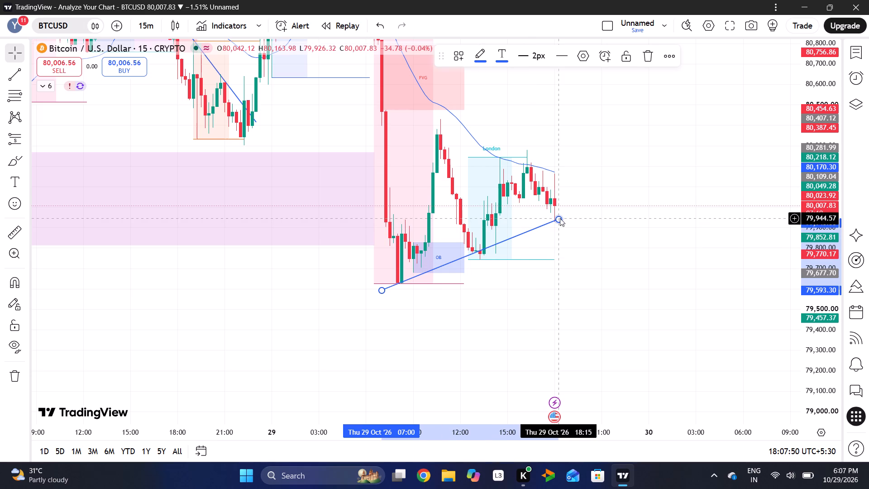
drag(560, 218, 578, 190)
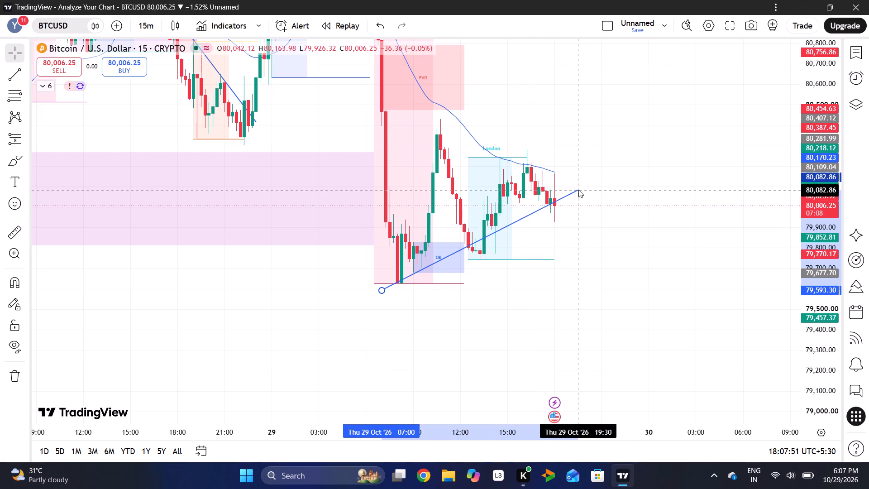
drag(578, 190, 592, 199)
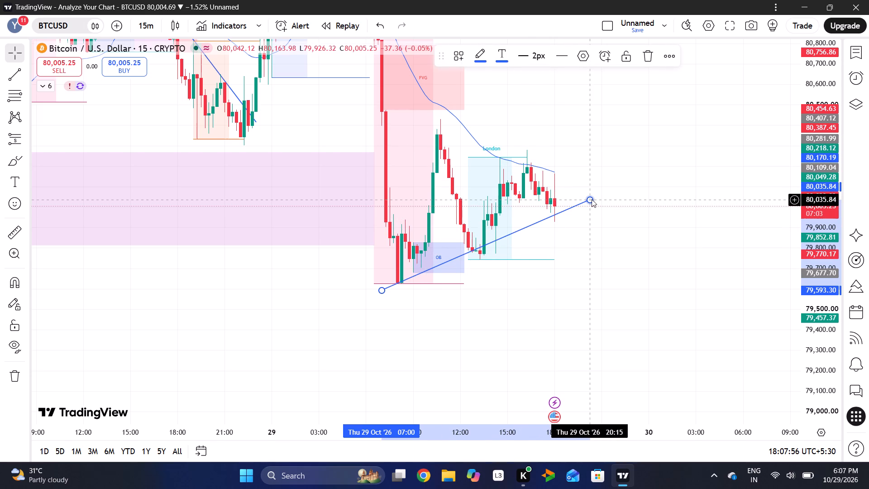
drag(384, 291, 385, 291)
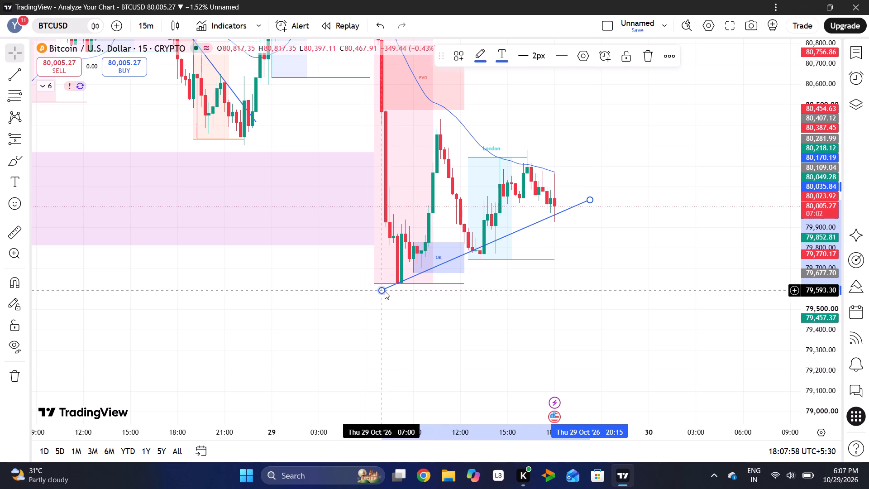
drag(385, 291, 389, 295)
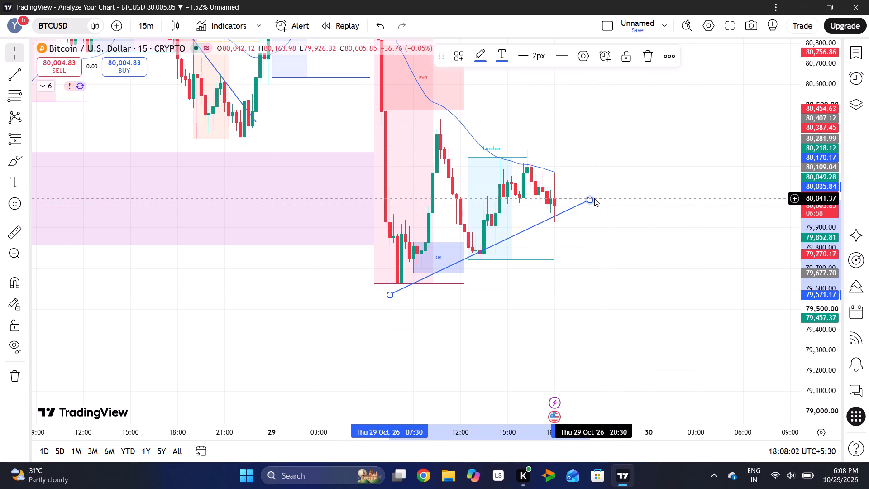
drag(594, 198, 604, 173)
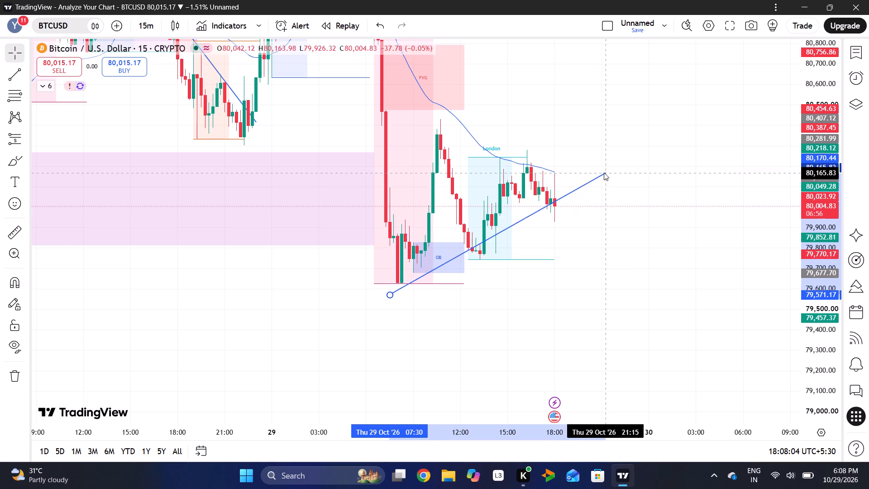
drag(604, 173, 606, 205)
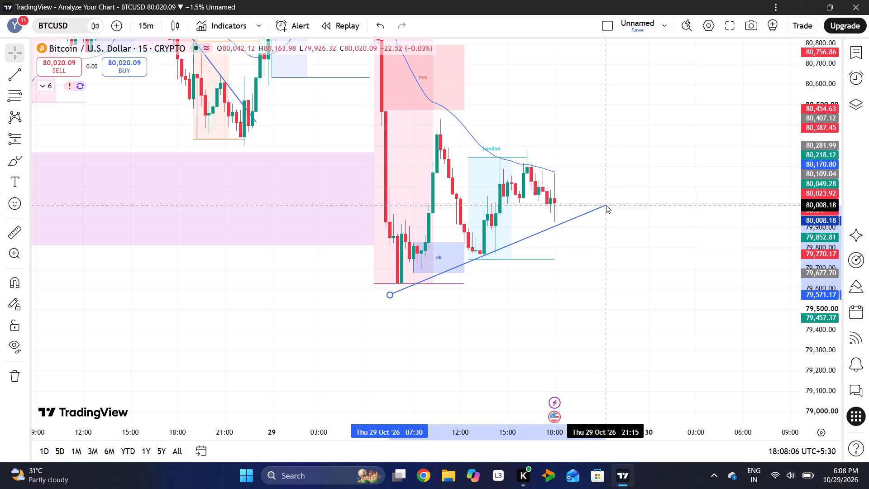
drag(606, 205, 609, 198)
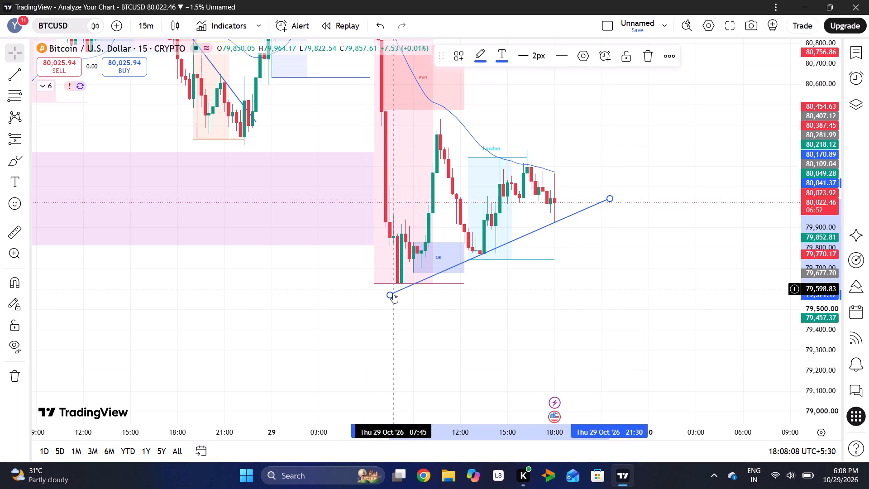
drag(385, 298, 396, 302)
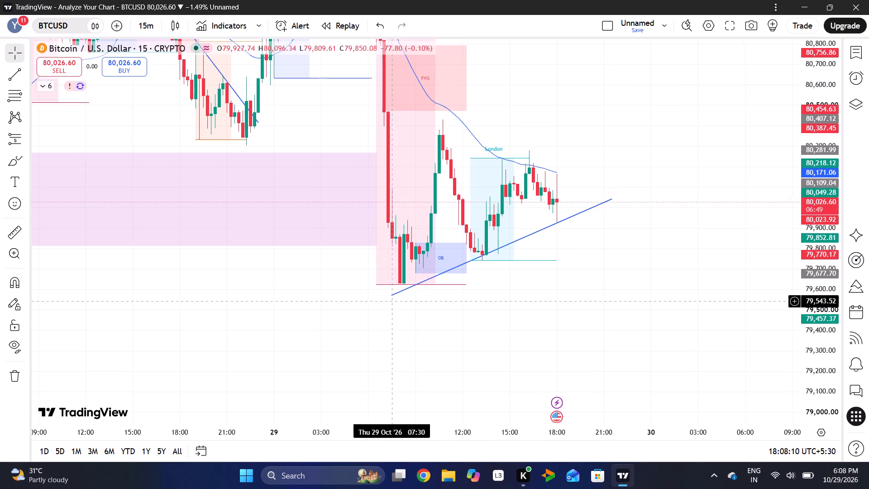
drag(396, 302, 444, 297)
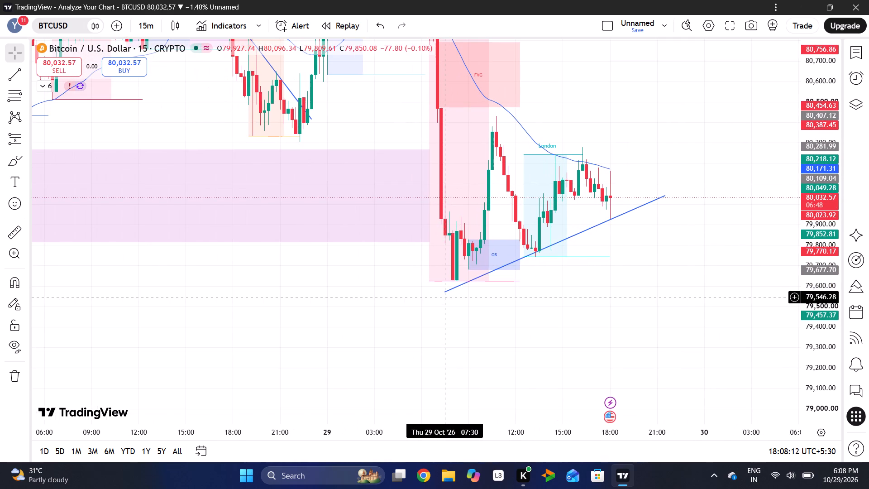
drag(446, 293, 505, 268)
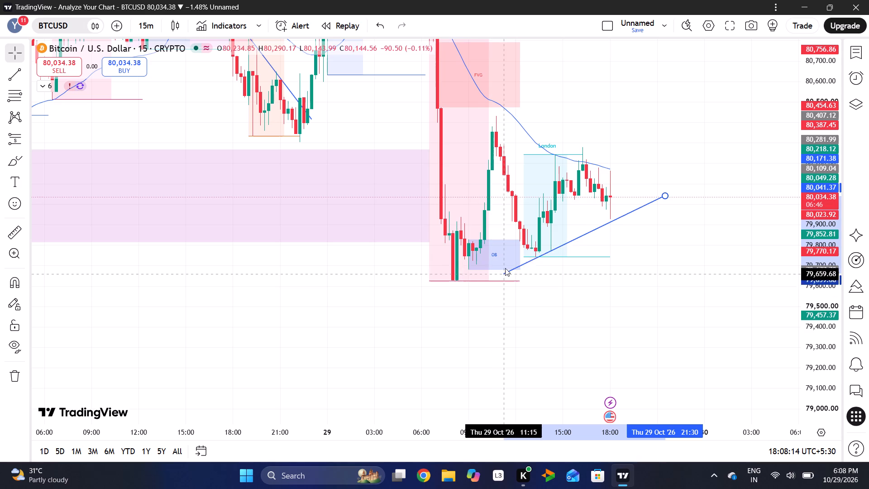
drag(505, 268, 516, 268)
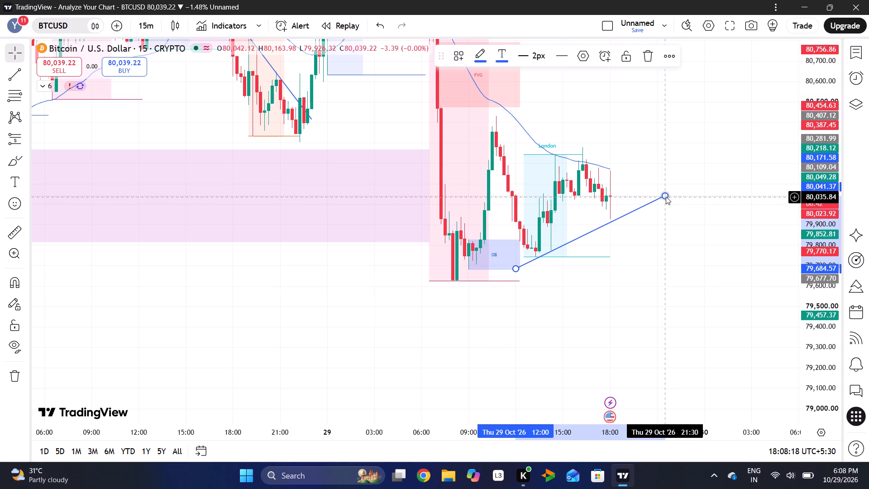
drag(666, 197, 673, 187)
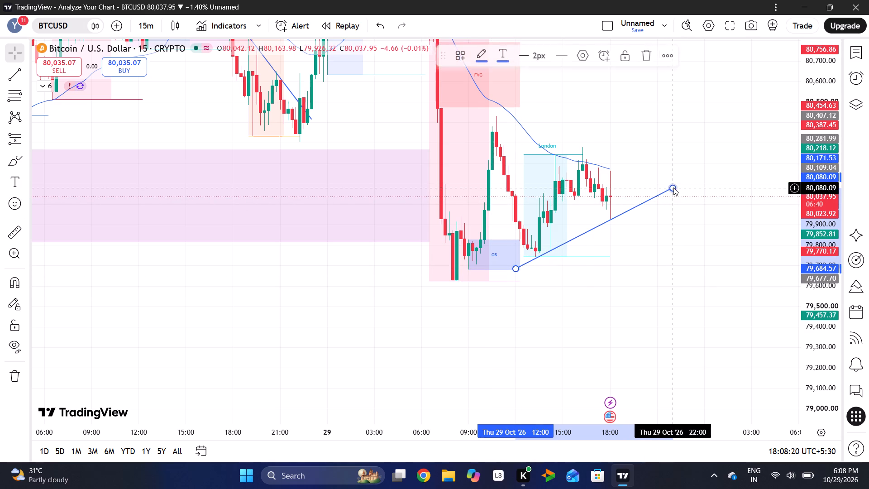
click(580, 277)
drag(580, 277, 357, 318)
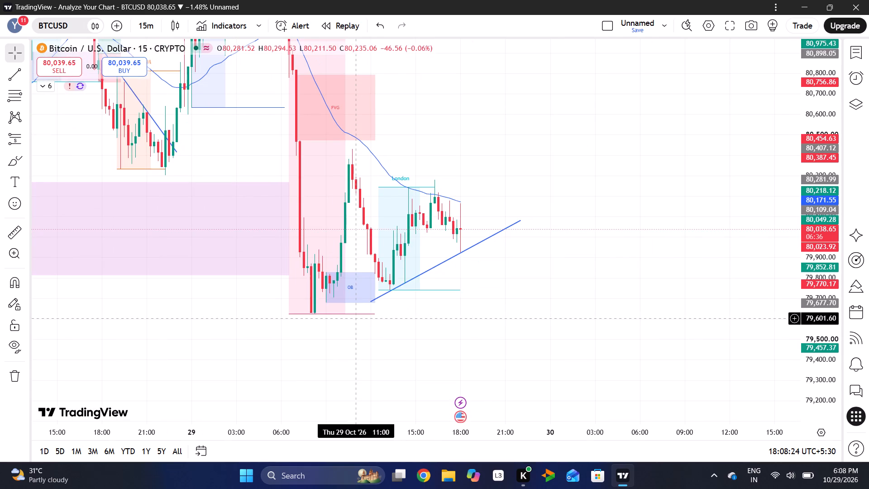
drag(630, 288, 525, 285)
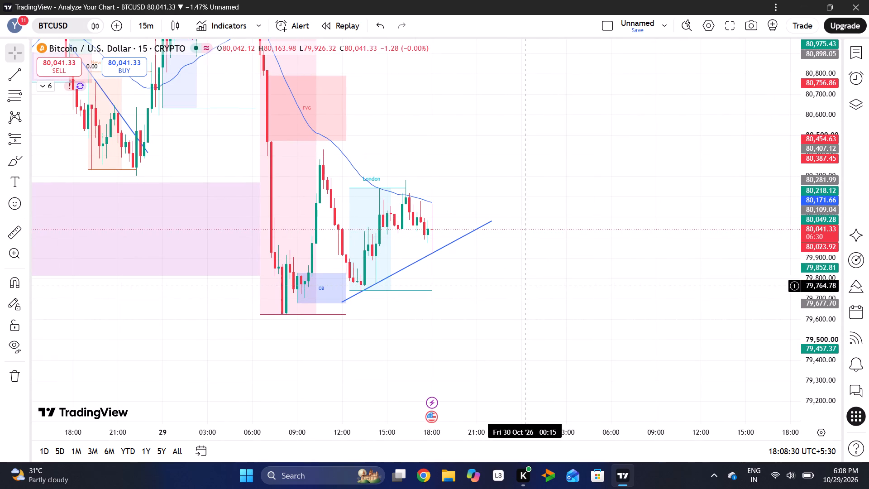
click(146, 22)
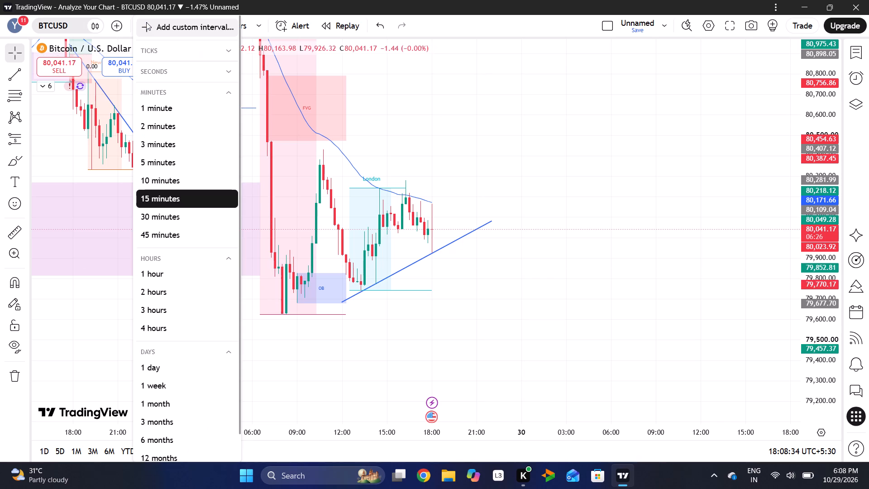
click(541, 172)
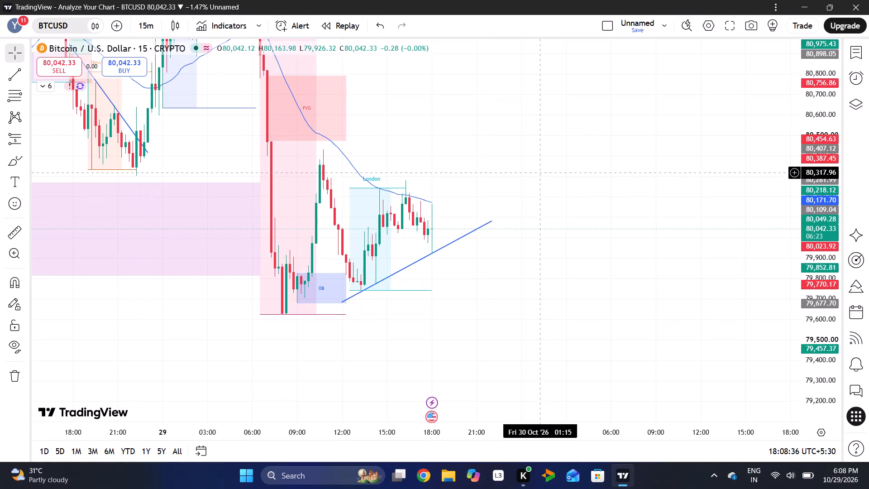
Switch the Bitcoin chart to the 5-minute interval and frame the London session with the rising support line.
click(140, 20)
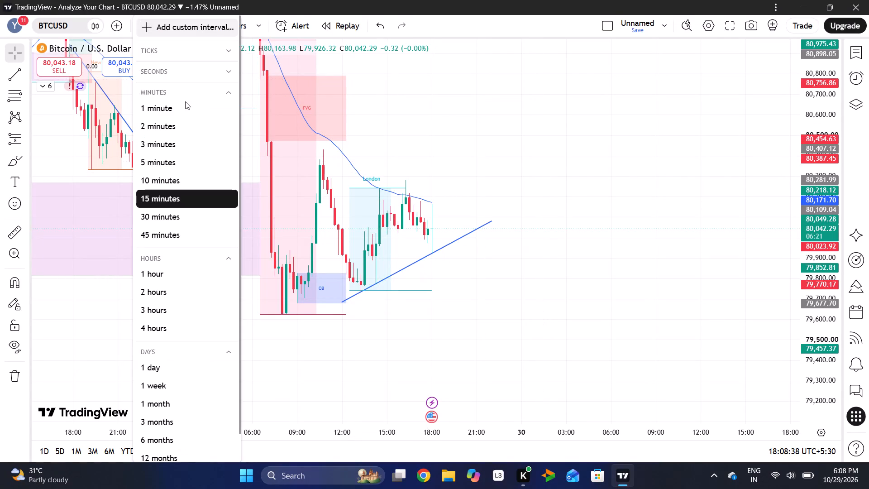
click(174, 159)
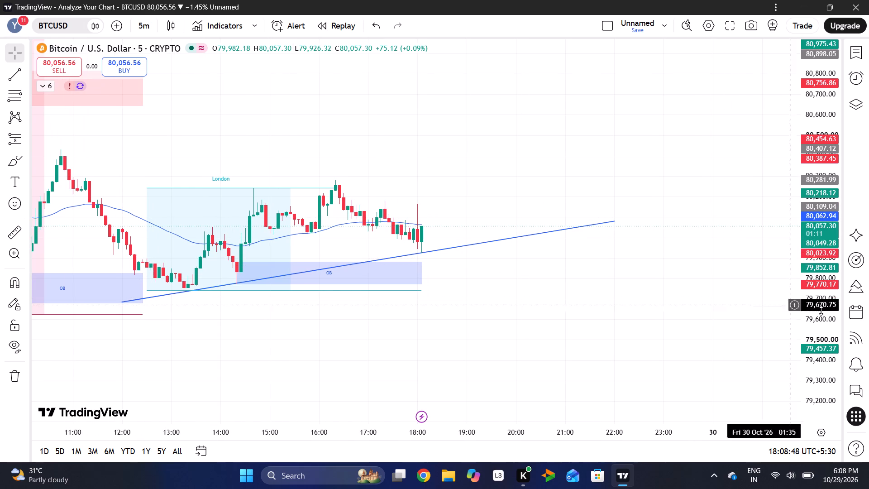
drag(821, 311, 851, 87)
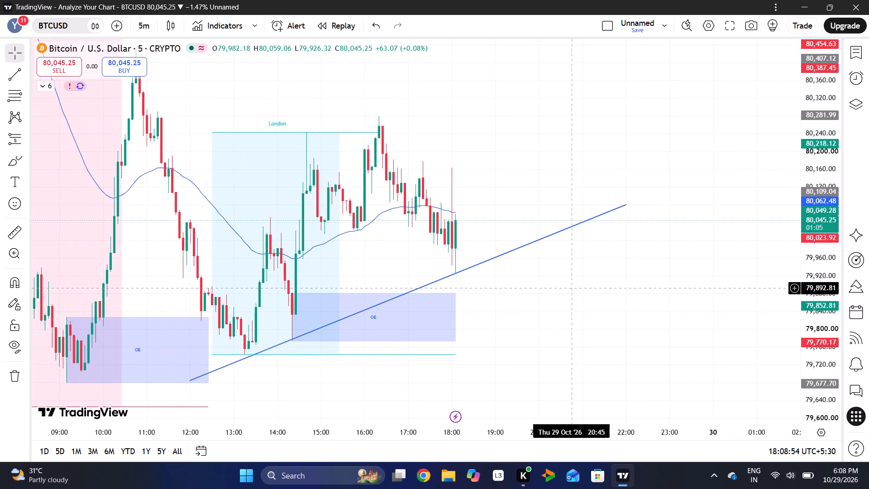
drag(819, 176, 821, 220)
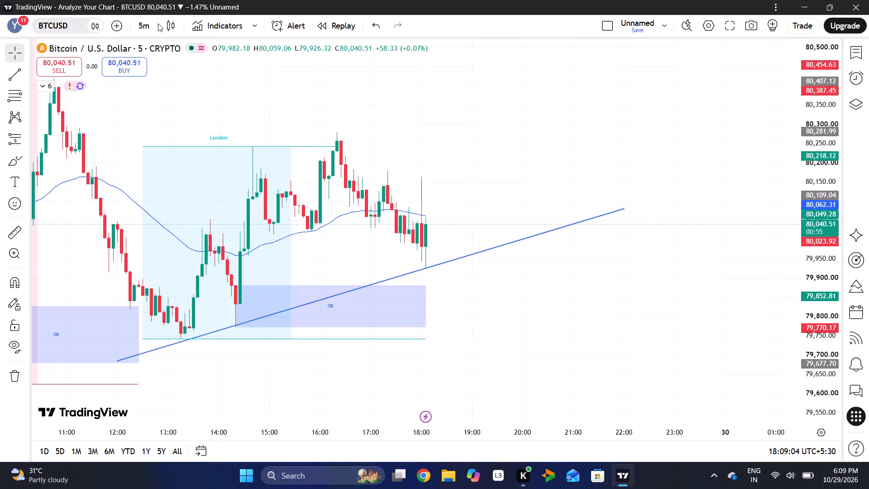
Switch the Bitcoin chart to the 1-hour interval and frame the sharp 29 October drop, the latest candles and the rising support line.
click(134, 28)
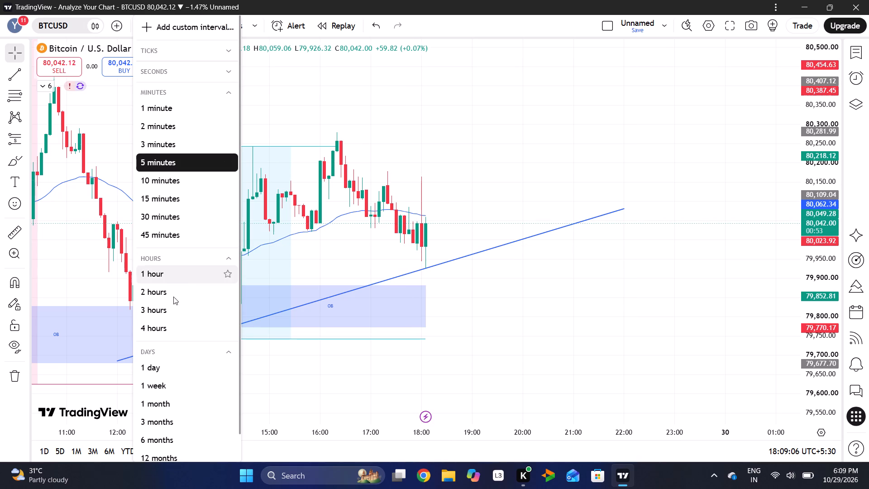
click(186, 274)
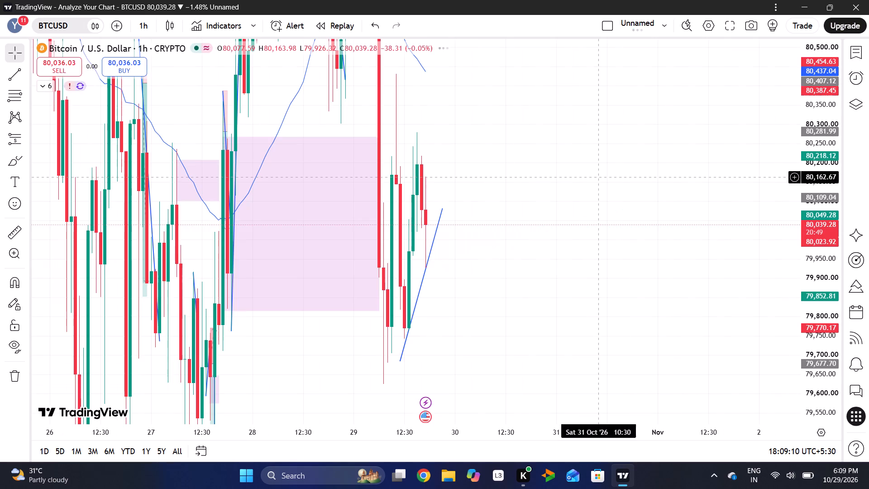
drag(816, 125, 821, 137)
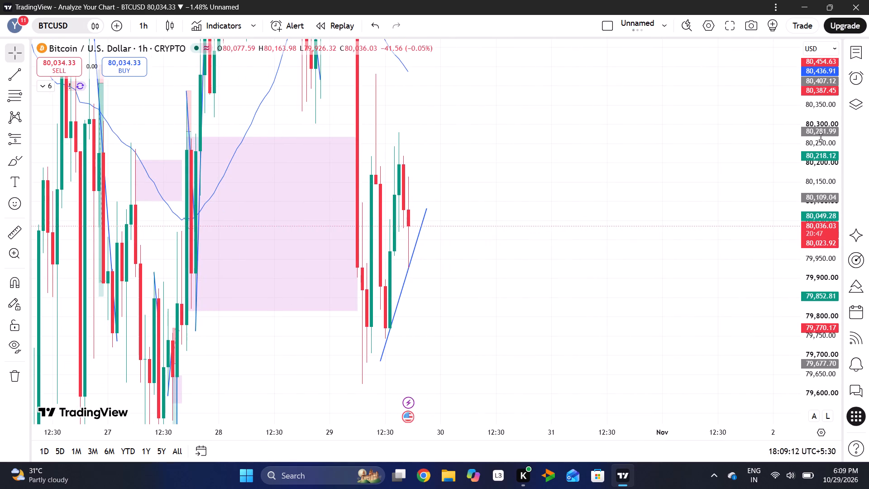
drag(821, 137, 837, 247)
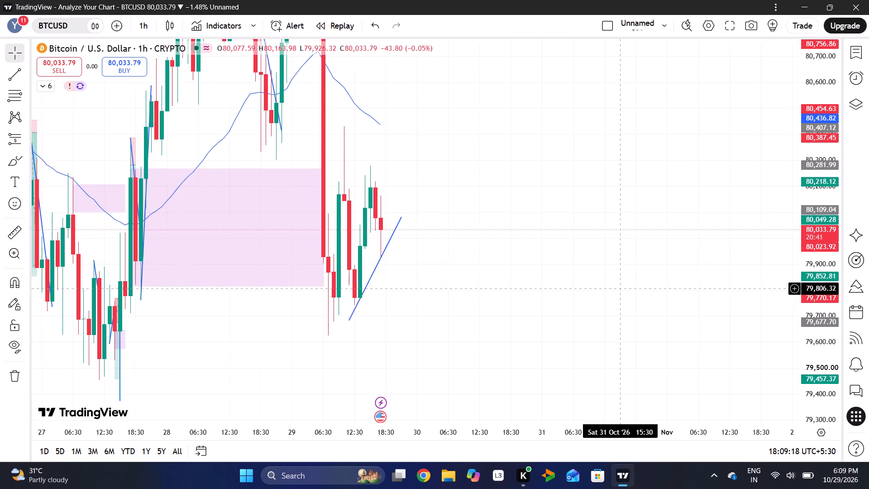
drag(802, 172, 788, 311)
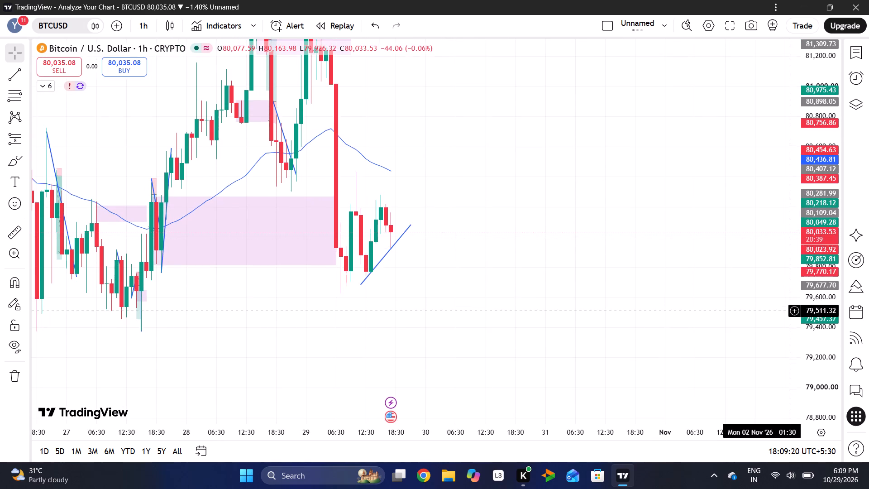
drag(583, 278, 674, 304)
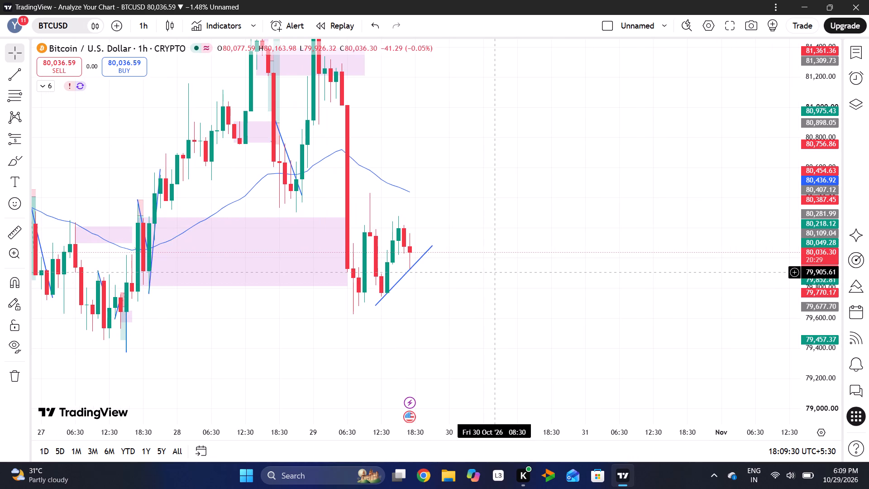
drag(812, 149, 831, 273)
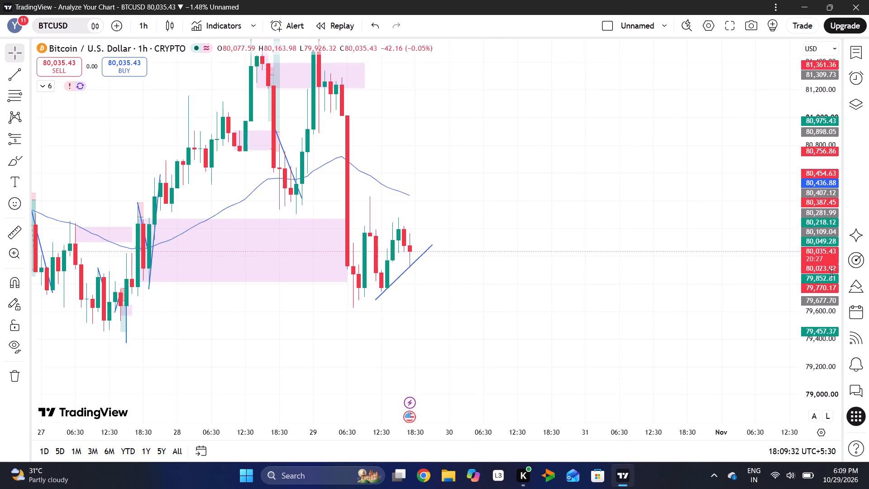
drag(831, 273, 831, 332)
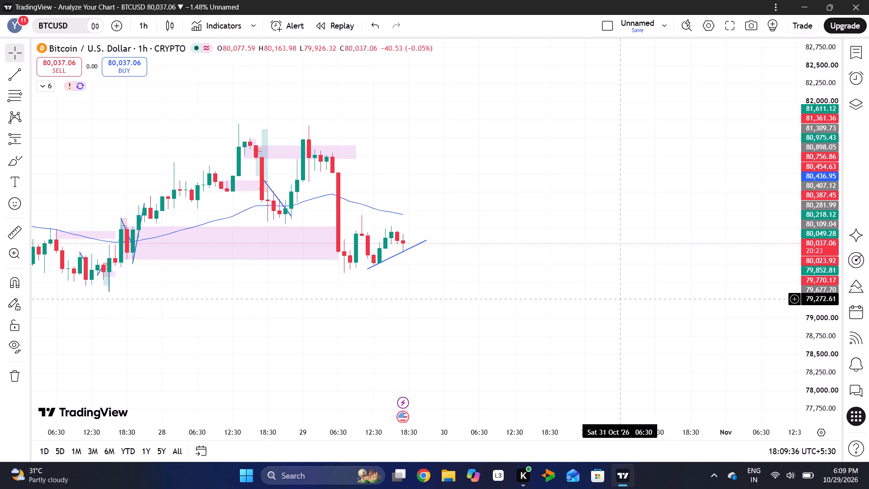
drag(511, 292, 430, 275)
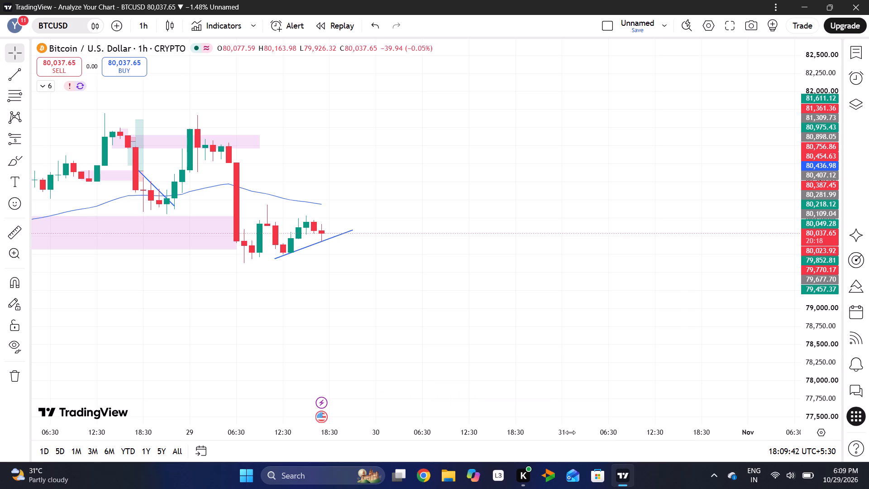
drag(565, 435, 487, 432)
drag(820, 313, 843, 95)
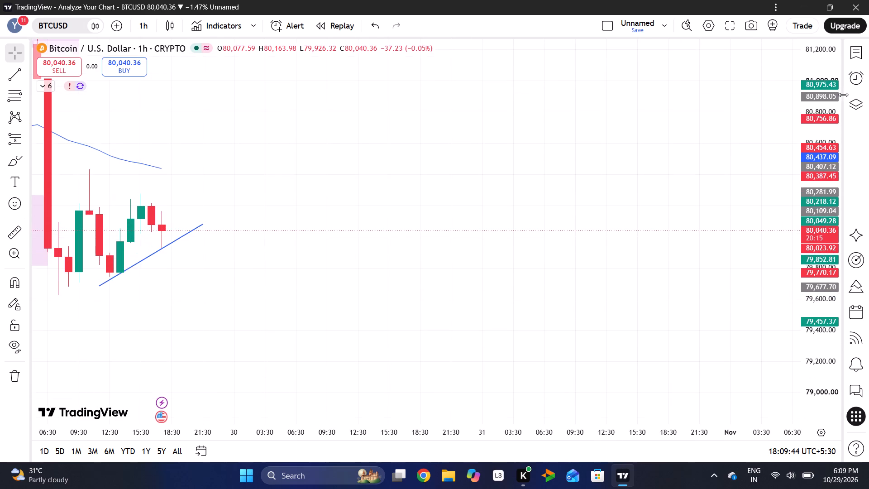
drag(264, 273, 530, 303)
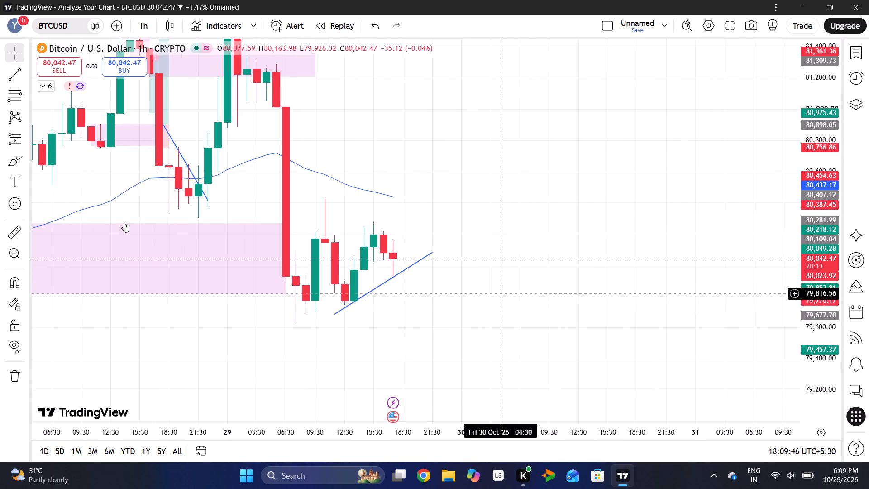
Draw a circle centred at about 81,260 at 21:30 on 29 October, with its edge point near 81,072.
click(29, 159)
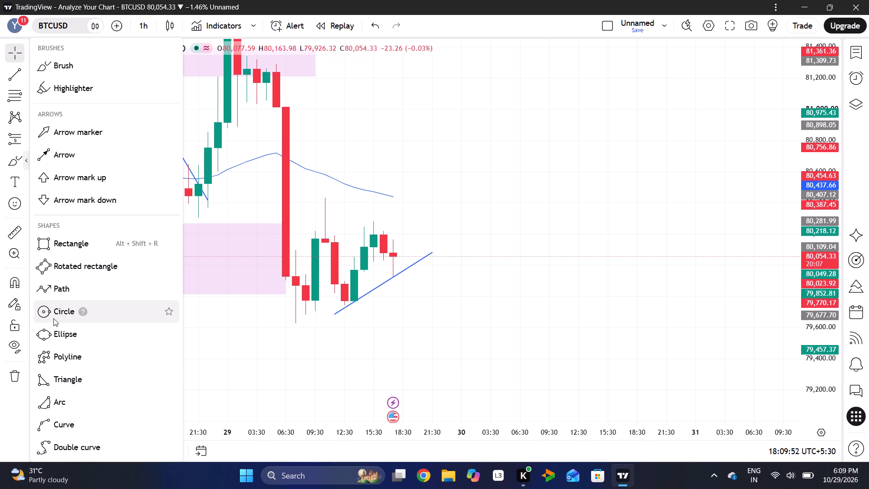
click(53, 318)
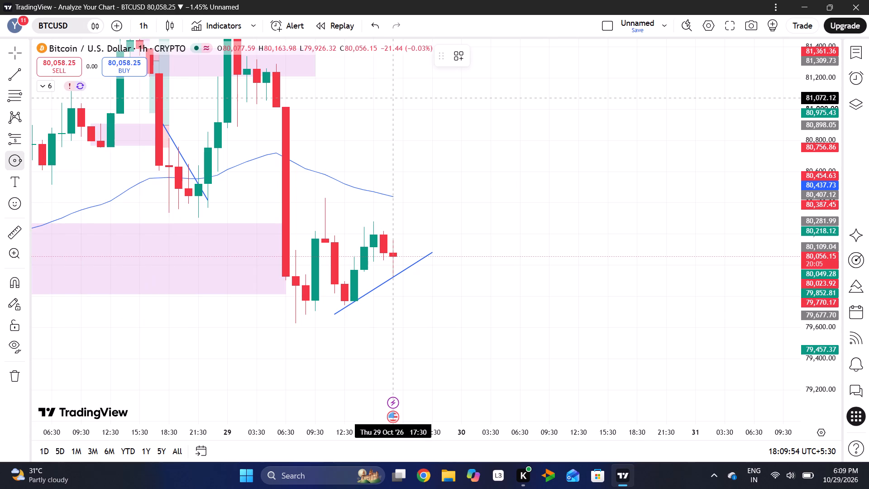
drag(436, 68, 438, 70)
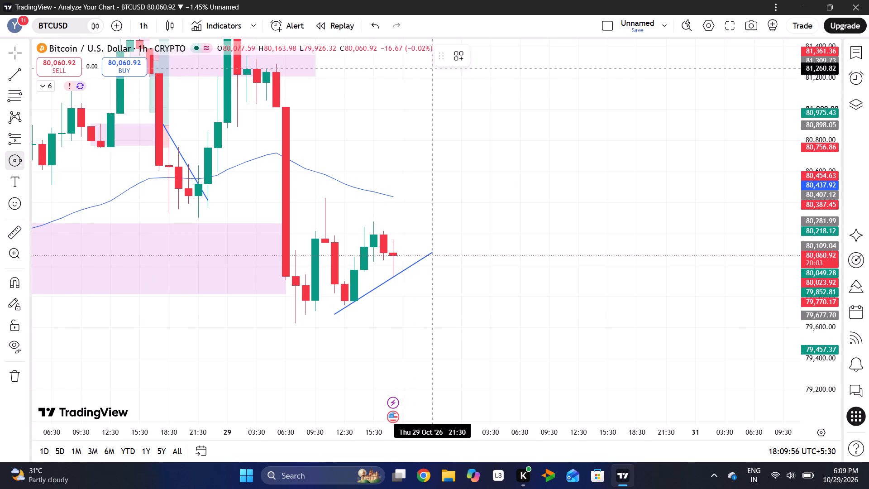
drag(438, 70, 458, 97)
click(458, 97)
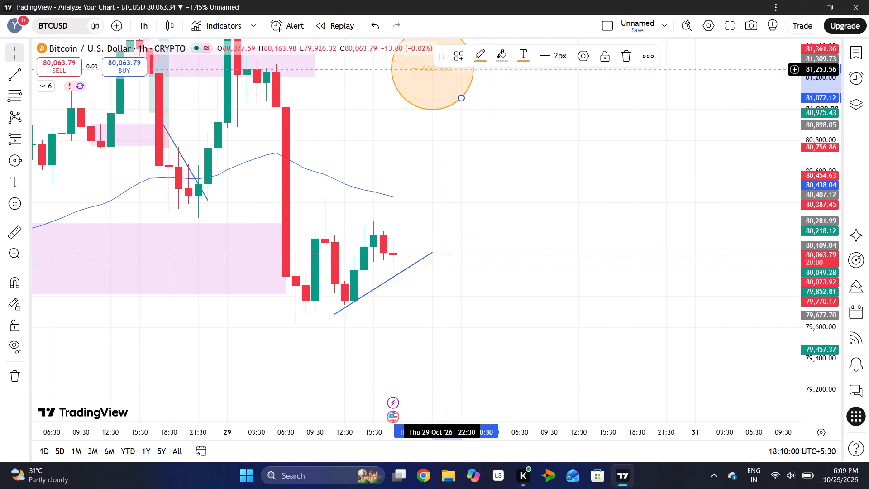
Move the circle to the top of the sharp drop, centred at about 81,185 at 07:30 on 29 October.
drag(438, 72, 337, 79)
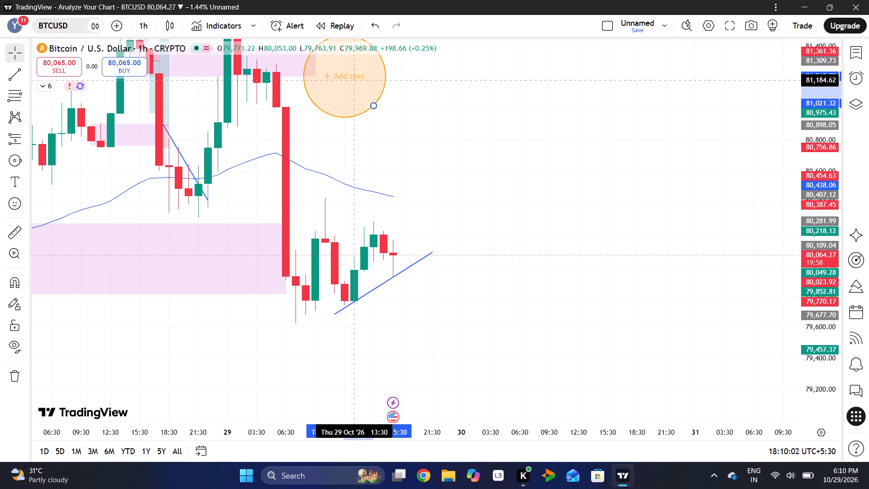
drag(337, 79, 306, 84)
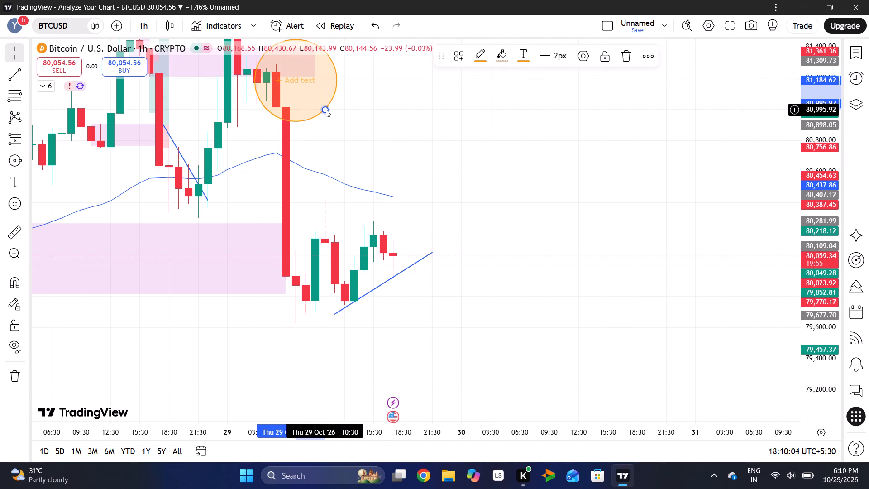
click(326, 110)
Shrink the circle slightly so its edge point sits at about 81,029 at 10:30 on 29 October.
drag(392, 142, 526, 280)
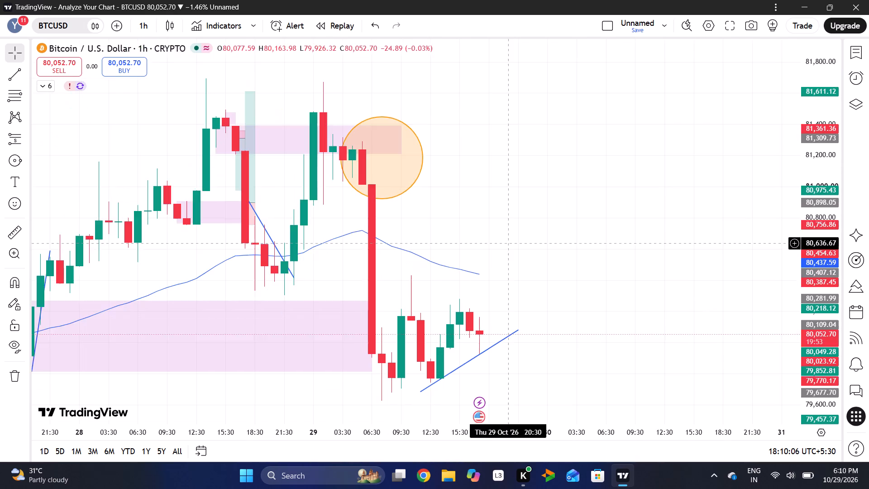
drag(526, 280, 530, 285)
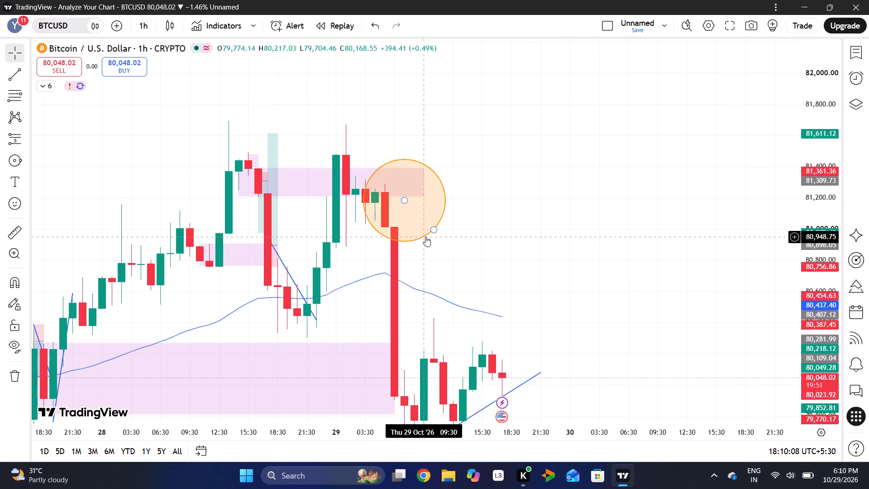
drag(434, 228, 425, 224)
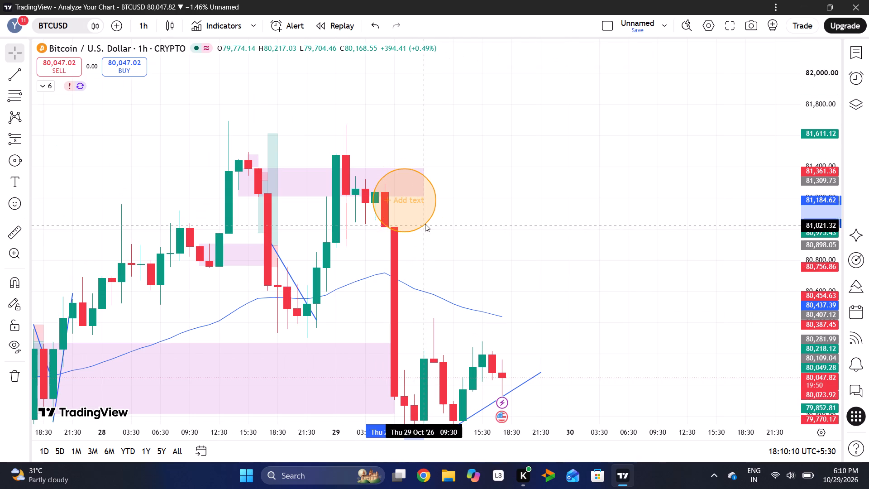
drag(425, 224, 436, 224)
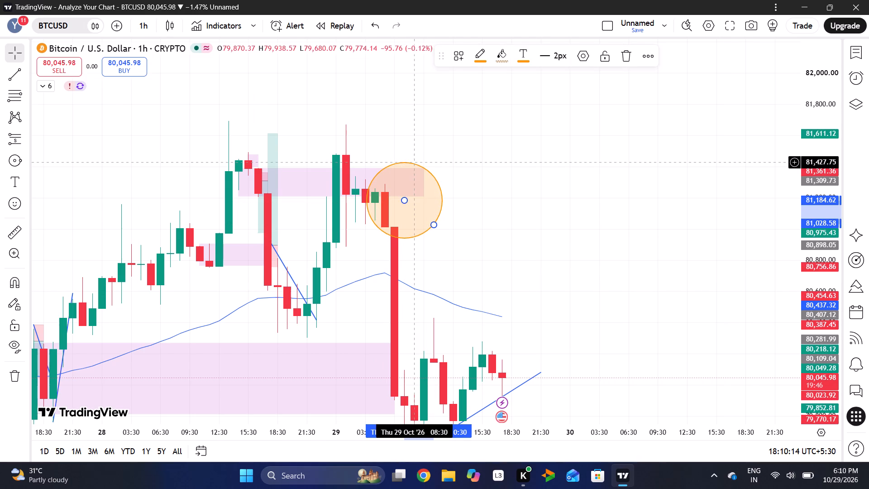
Resize the orange circle at the top of the drop so its edge point sits near 81,163 at 11:30 on 29 October.
click(404, 201)
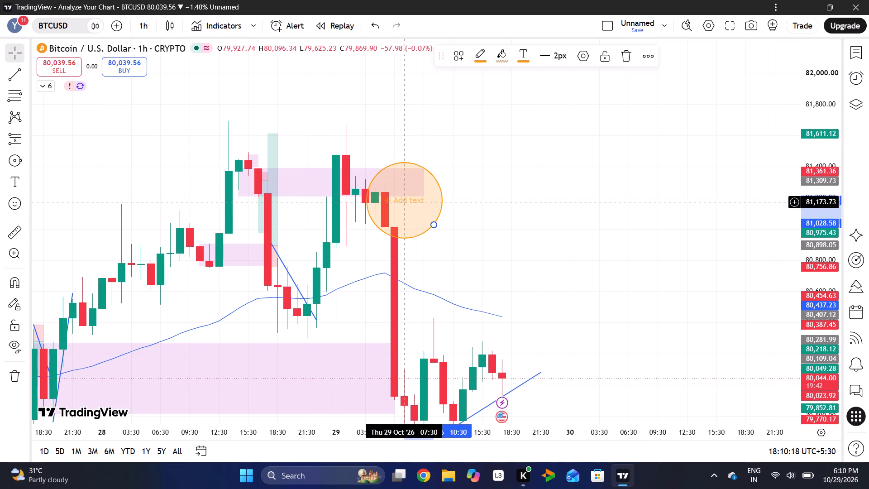
click(435, 223)
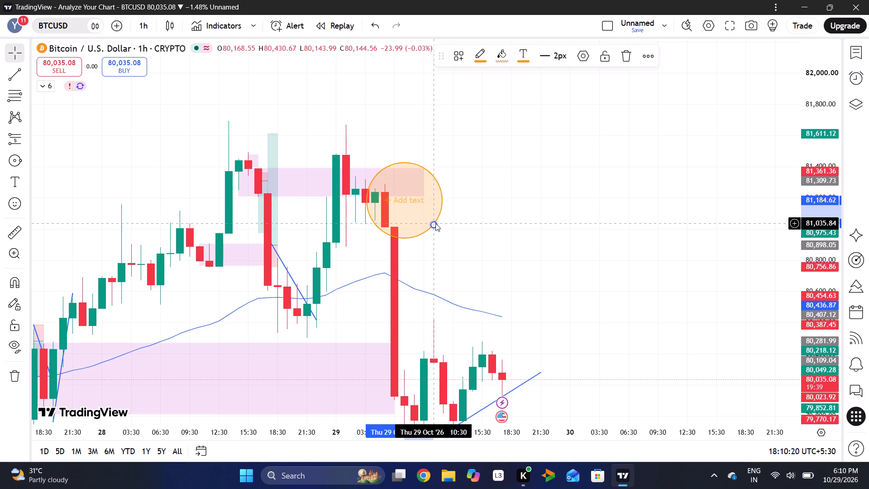
drag(435, 223, 524, 276)
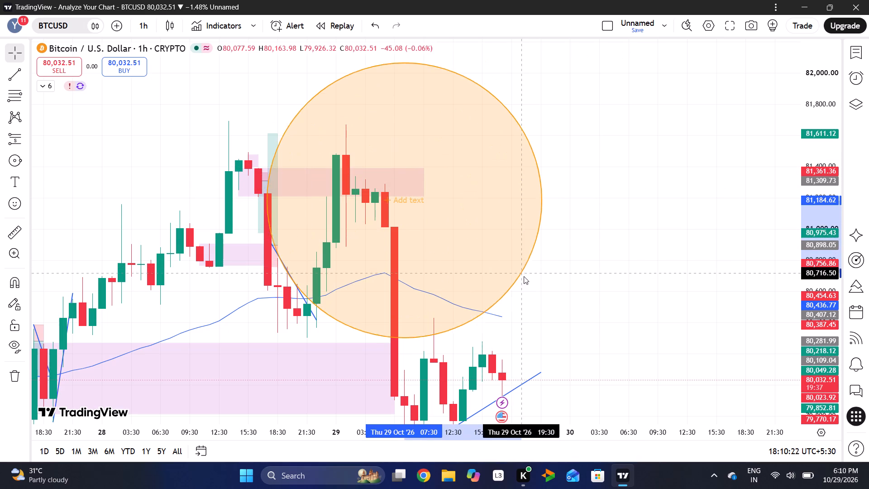
drag(524, 276, 719, 364)
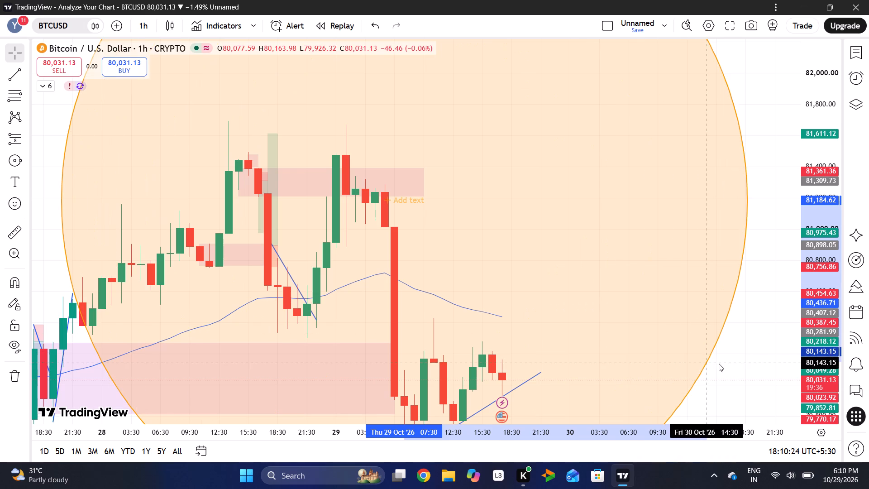
drag(719, 364, 868, 388)
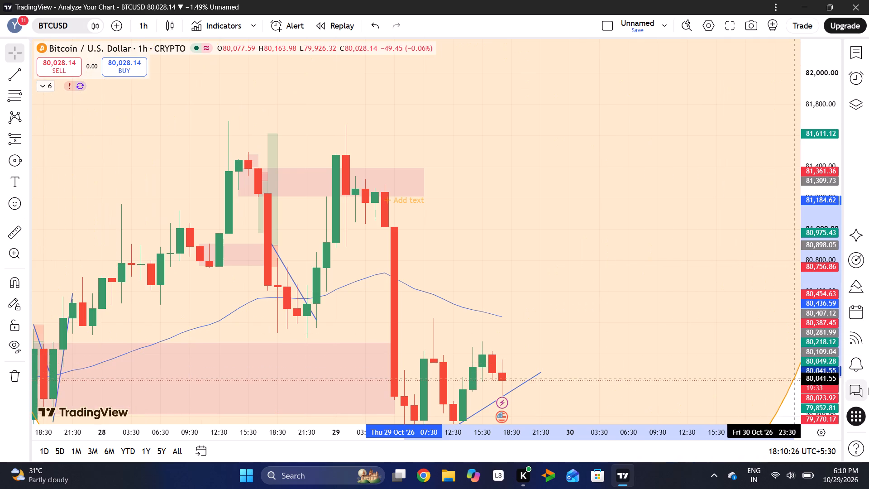
drag(868, 388, 868, 461)
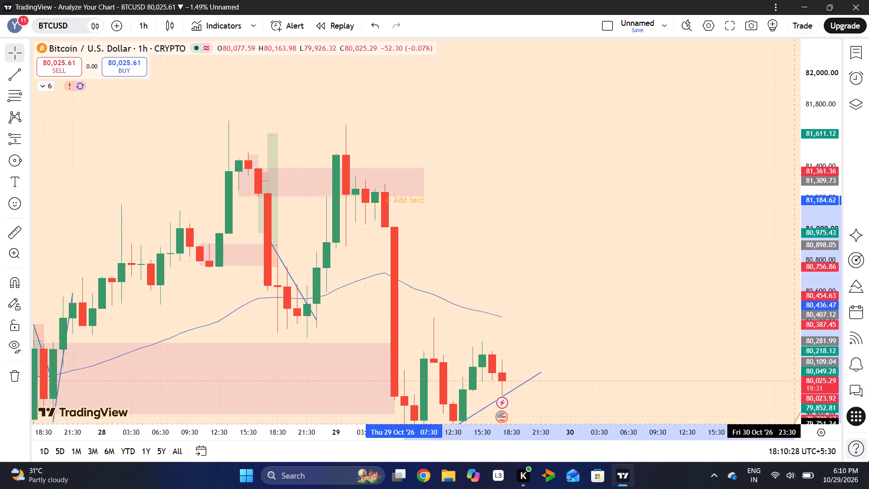
drag(868, 461, 691, 369)
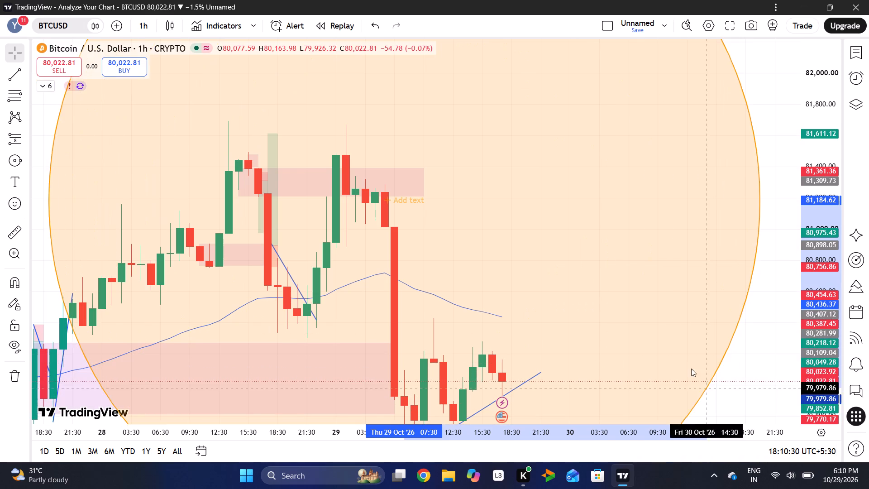
drag(691, 369, 548, 235)
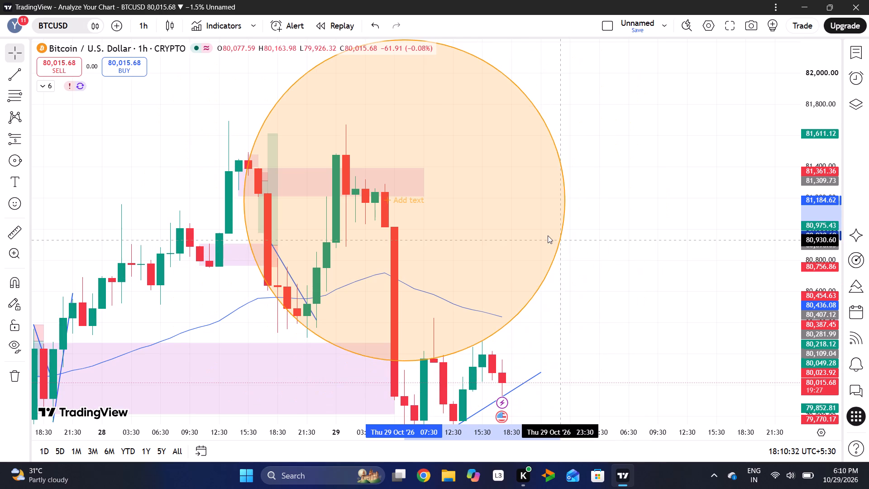
drag(548, 235, 524, 158)
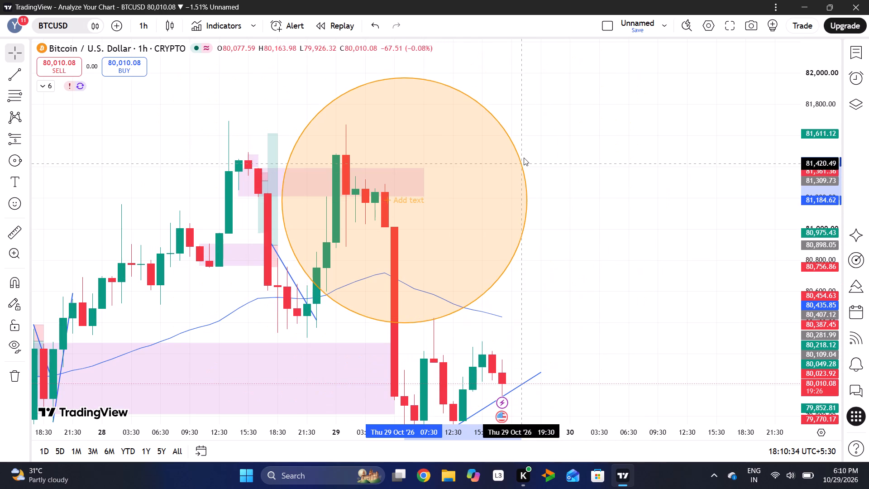
drag(524, 158, 459, 220)
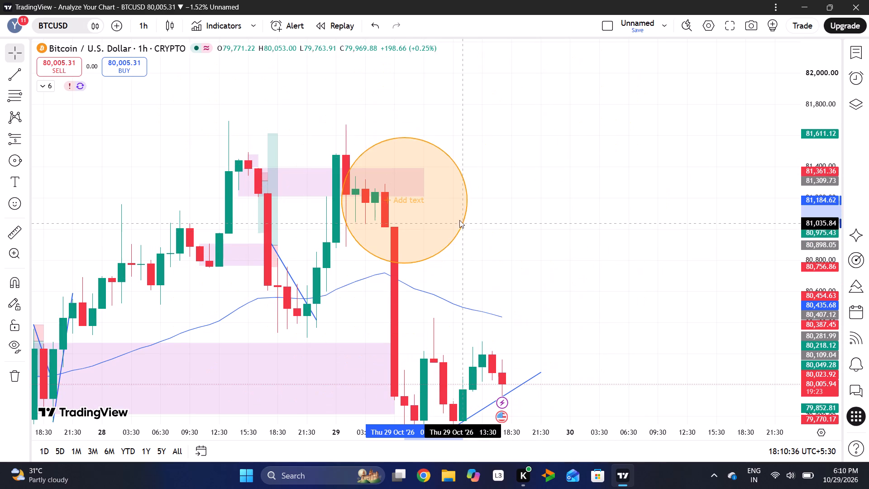
drag(459, 220, 438, 206)
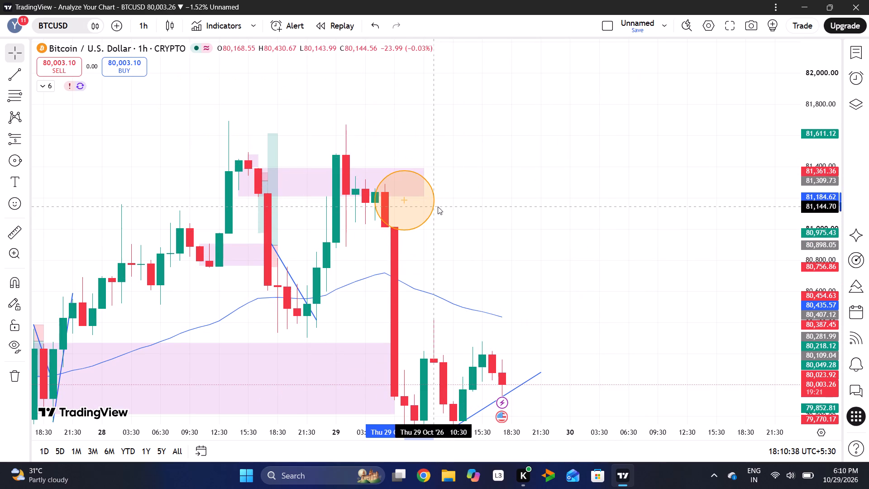
drag(438, 206, 442, 205)
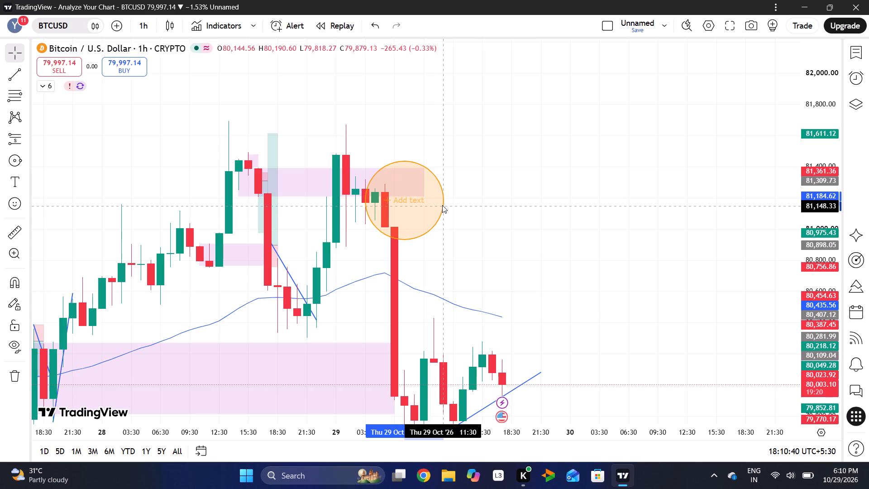
drag(442, 205, 437, 201)
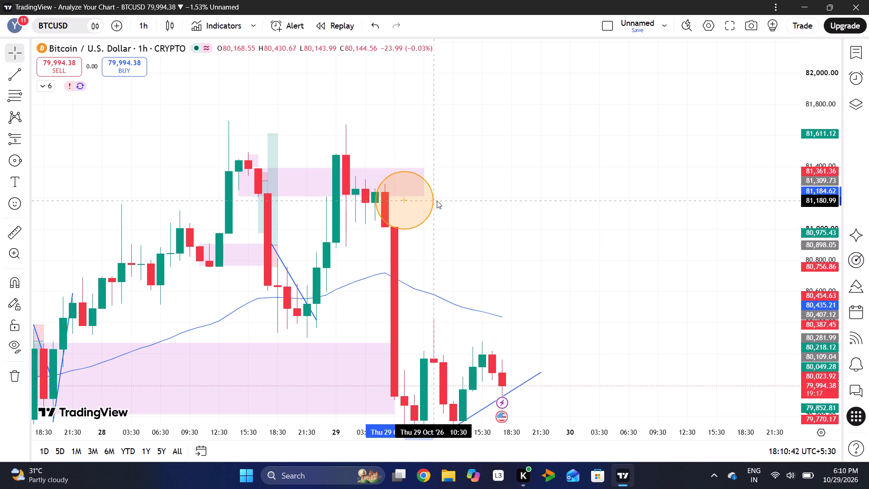
drag(437, 201, 440, 203)
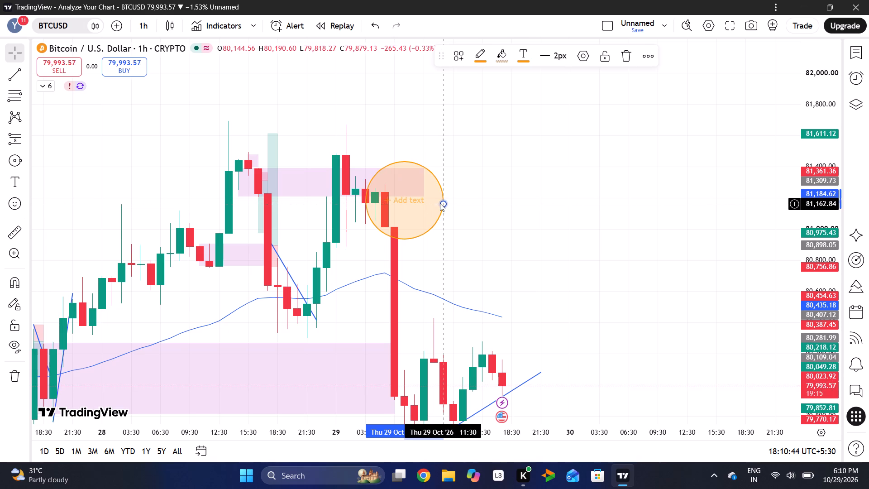
click(515, 226)
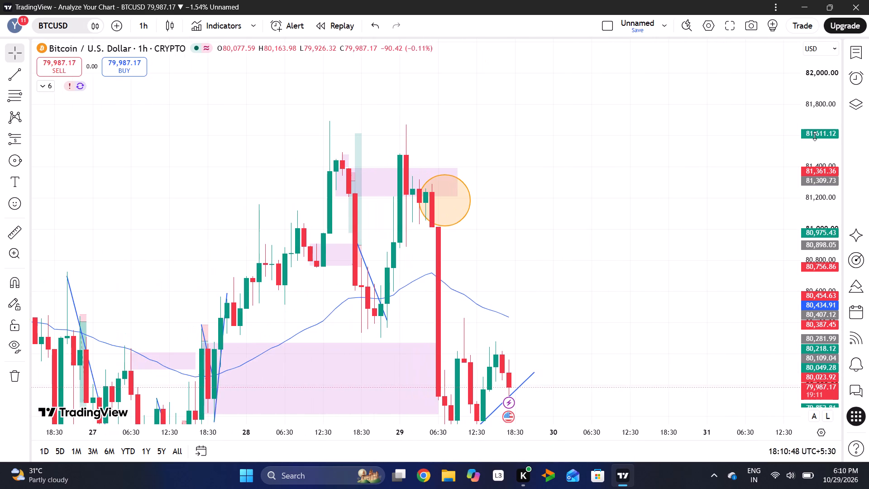
Draw a rectangle zone under the latest candles from about 79,886 at 12:30 to about 79,762 at 20:30 on 29 October.
drag(815, 136, 824, 290)
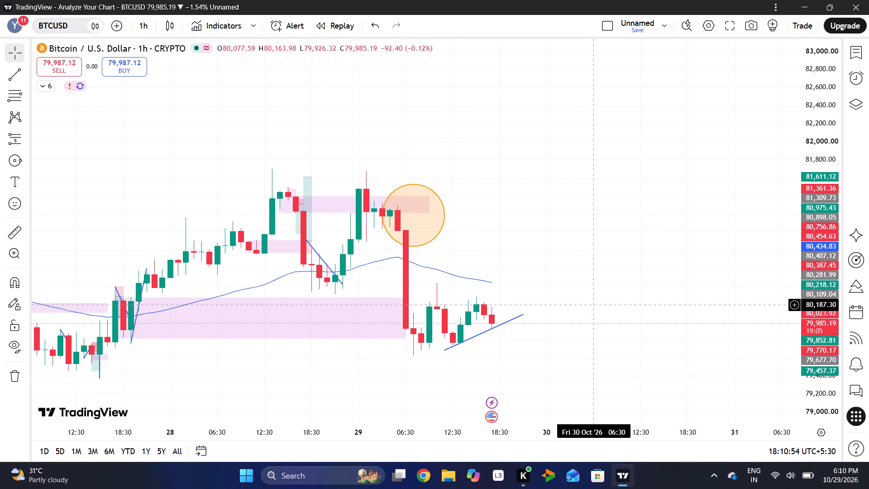
drag(812, 350, 868, 187)
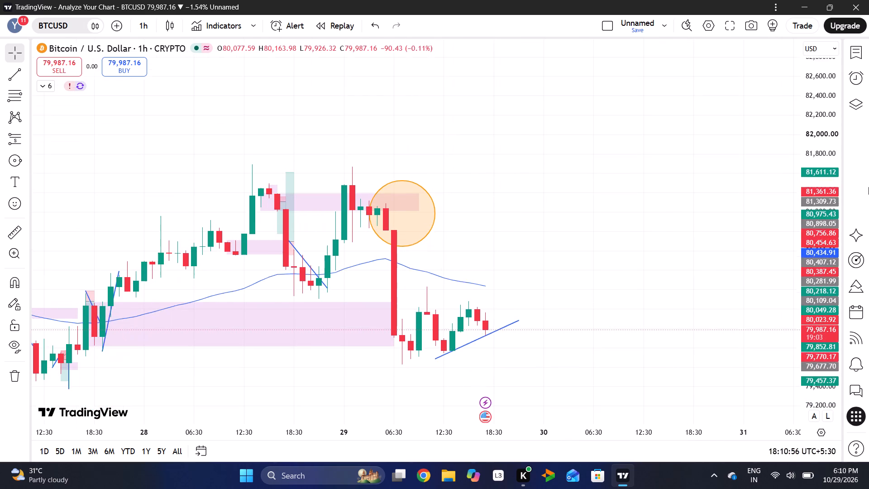
drag(868, 187, 868, 178)
drag(611, 335, 634, 129)
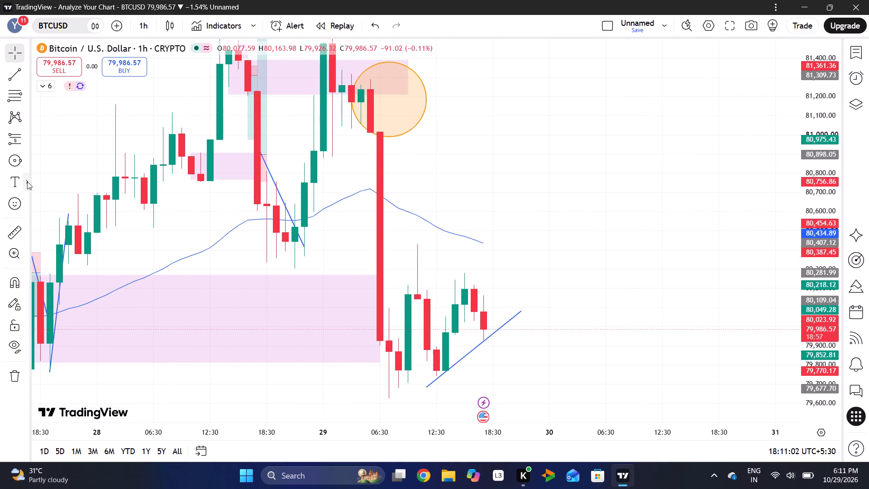
click(26, 162)
click(54, 246)
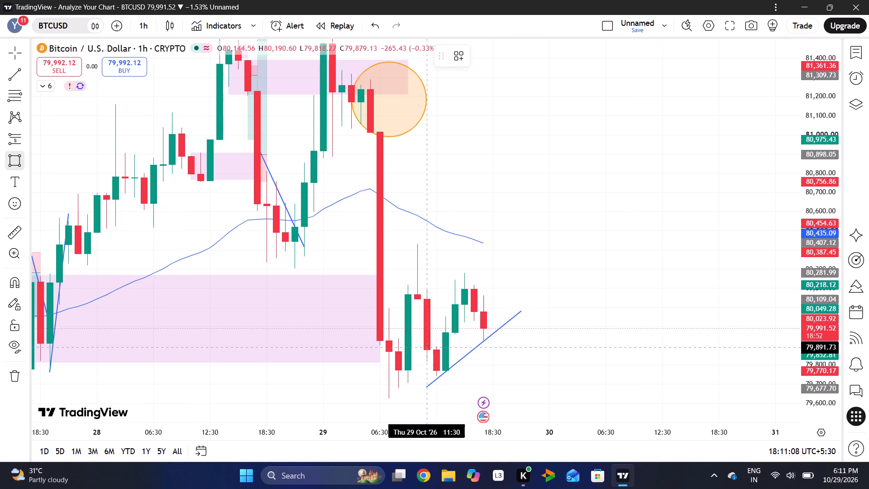
drag(436, 348, 445, 349)
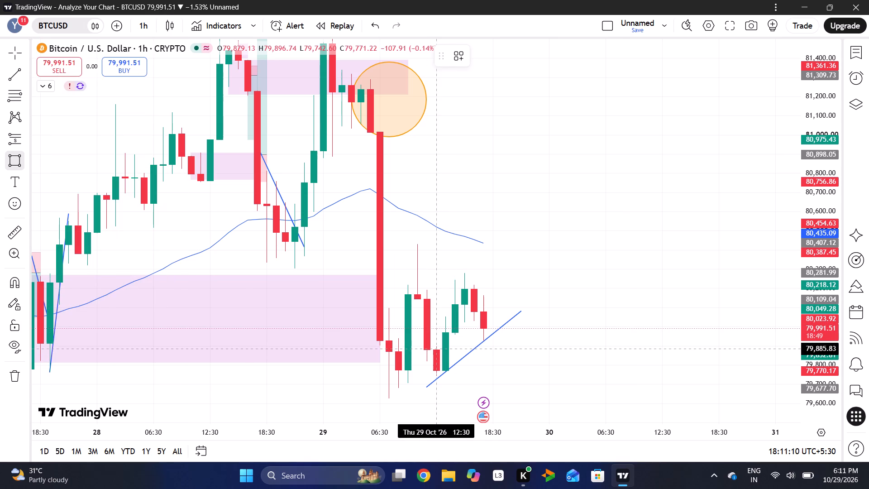
drag(445, 349, 522, 372)
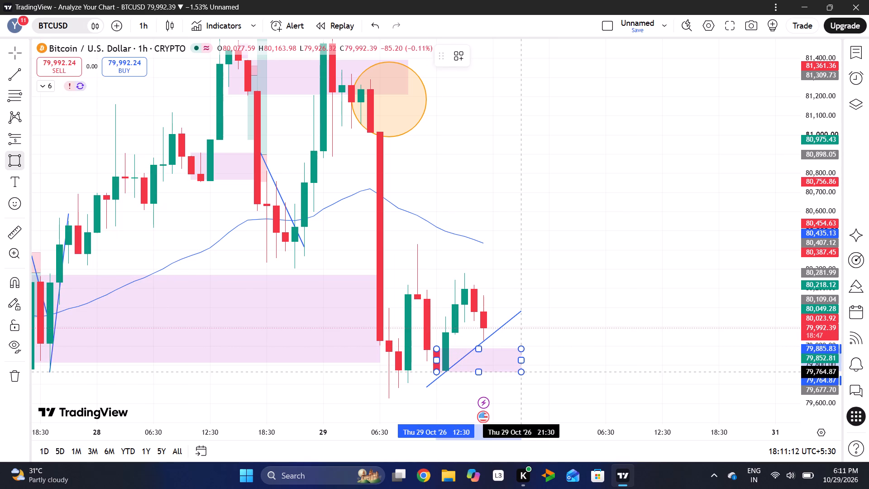
drag(522, 372, 513, 372)
click(513, 372)
click(628, 357)
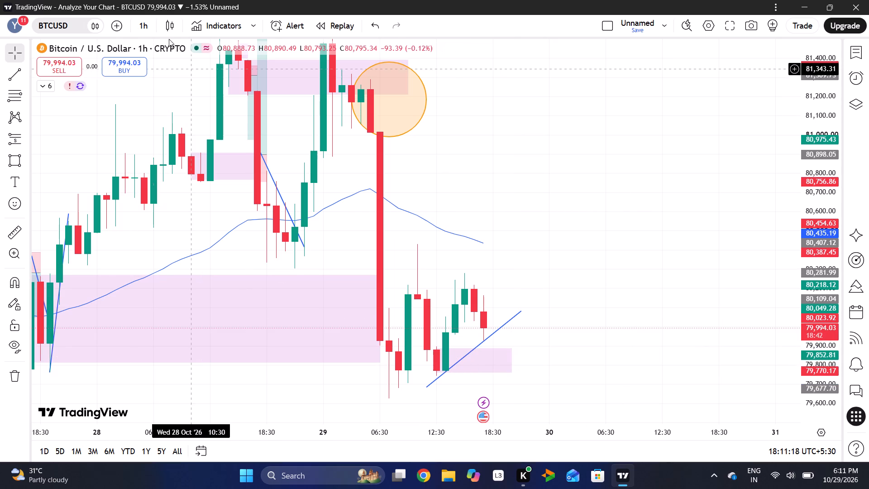
Switch the Bitcoin chart to the 5-minute interval and frame the new zone with the rising support line.
click(152, 32)
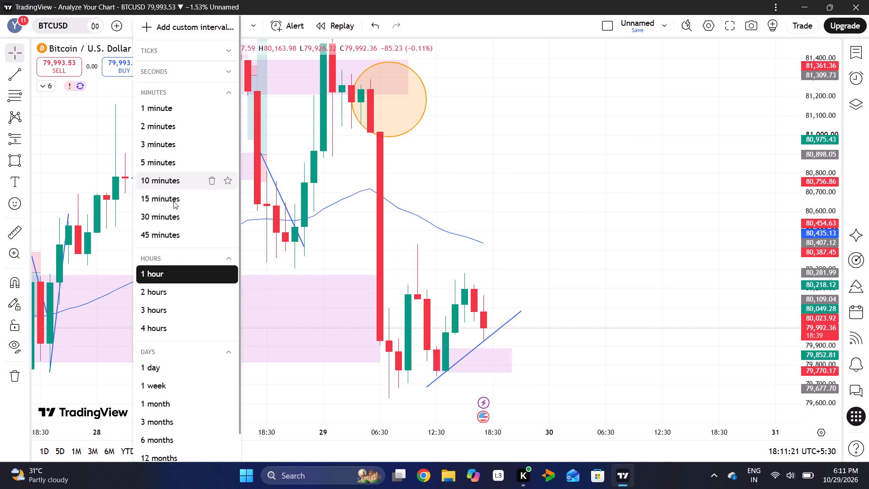
click(166, 163)
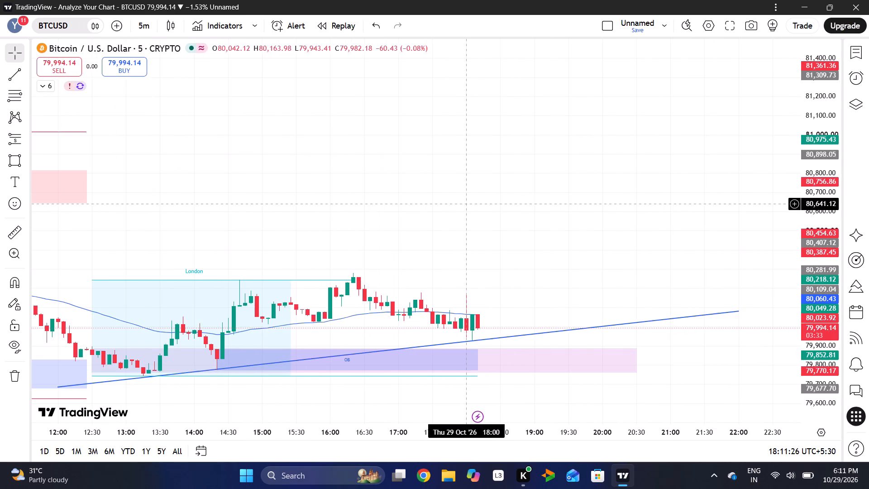
drag(824, 294, 821, 127)
drag(596, 322, 574, 89)
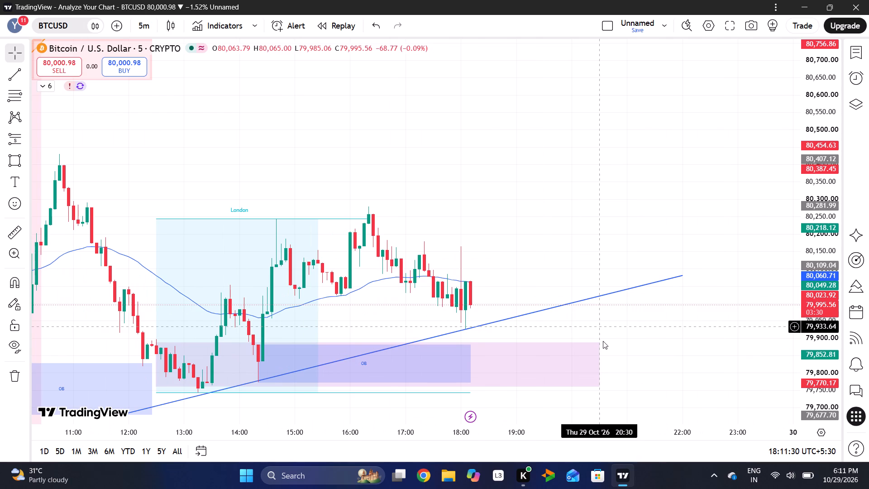
Shorten the new pink demand zone so it ends at about 19:00 on 29 October.
drag(597, 365, 492, 385)
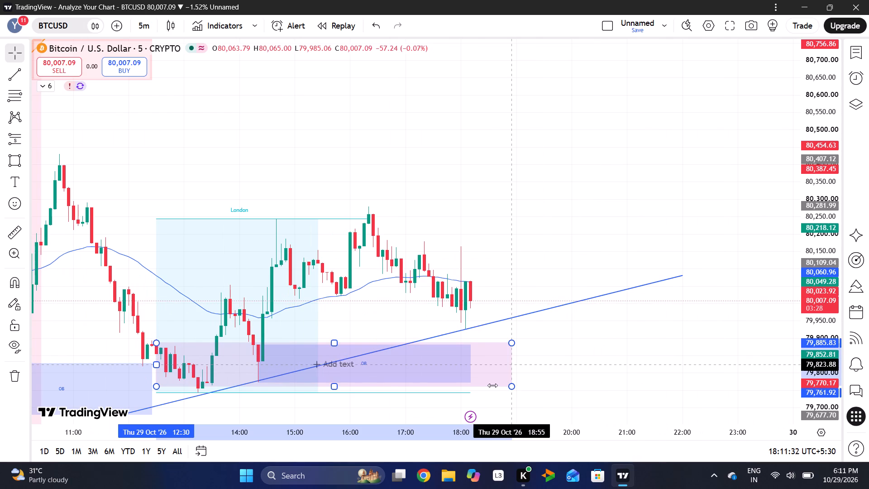
drag(492, 385, 516, 393)
click(521, 284)
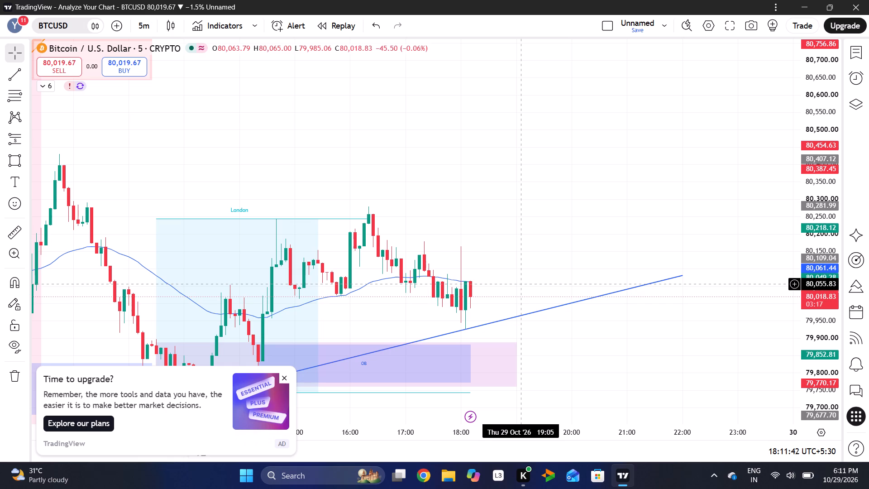
click(288, 378)
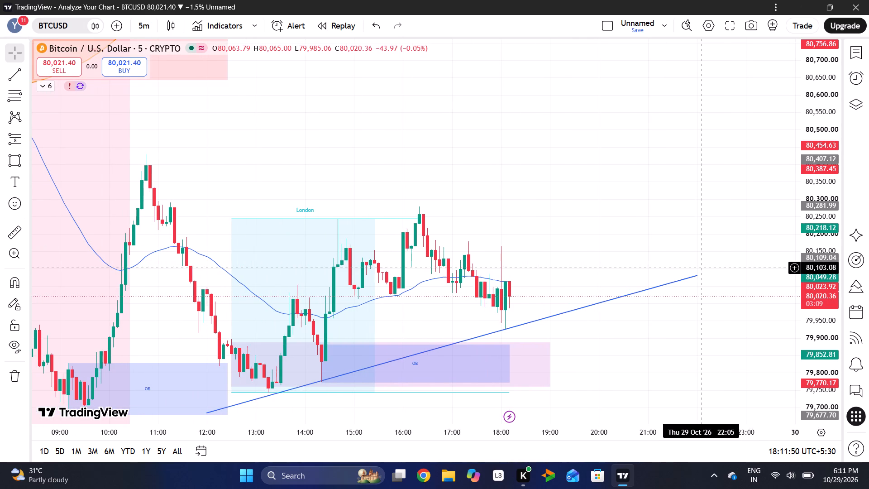
Shorten the rising support line's lower end to start at about 79,730, just before 13:00 on 29 October.
drag(835, 295, 841, 165)
drag(590, 300, 603, 161)
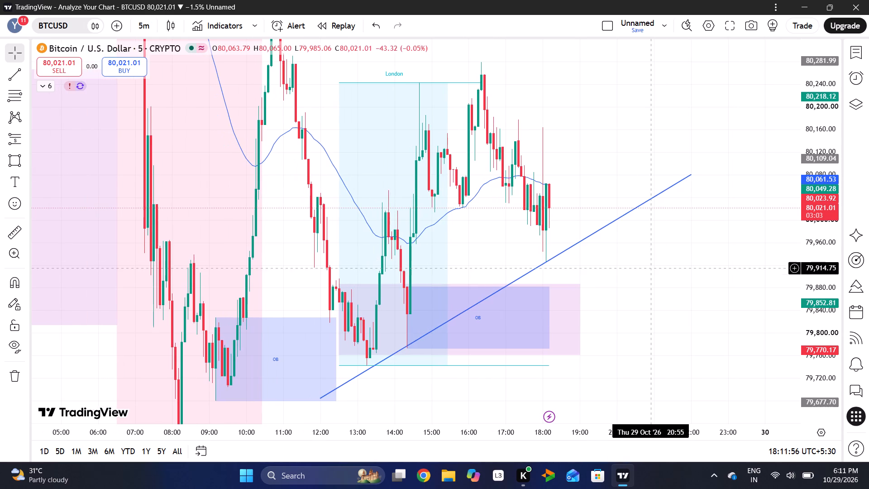
drag(649, 270, 731, 144)
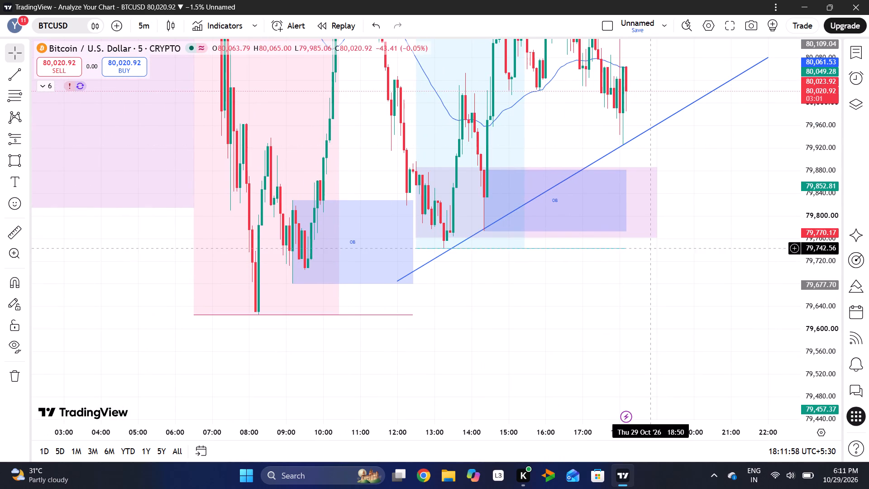
drag(396, 282, 312, 308)
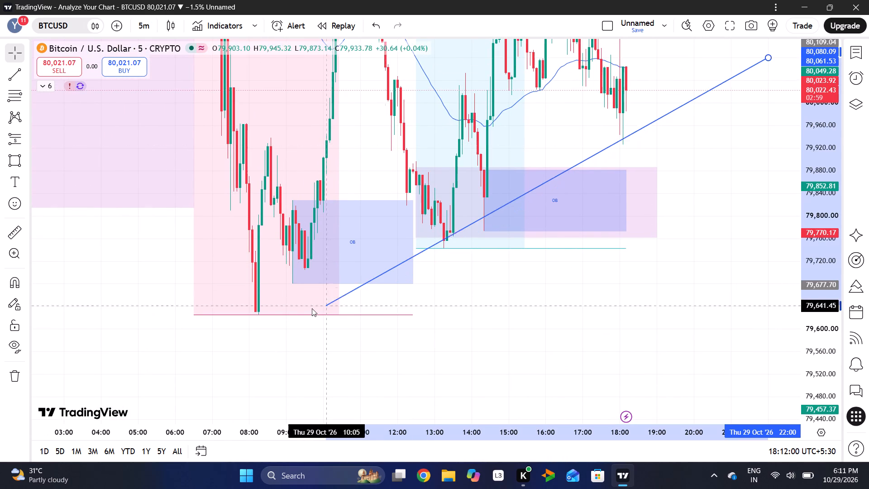
drag(312, 308, 415, 262)
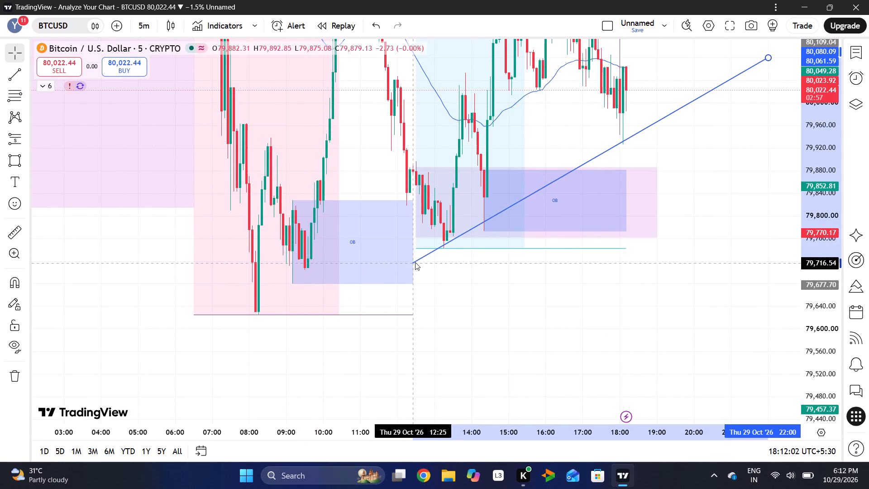
drag(415, 262, 430, 255)
click(511, 294)
drag(511, 294, 439, 325)
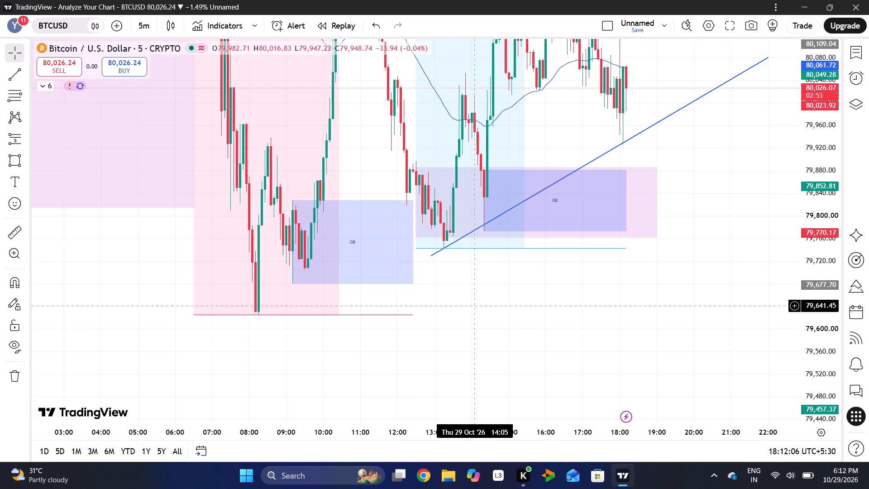
drag(439, 325, 426, 332)
drag(816, 159, 823, 294)
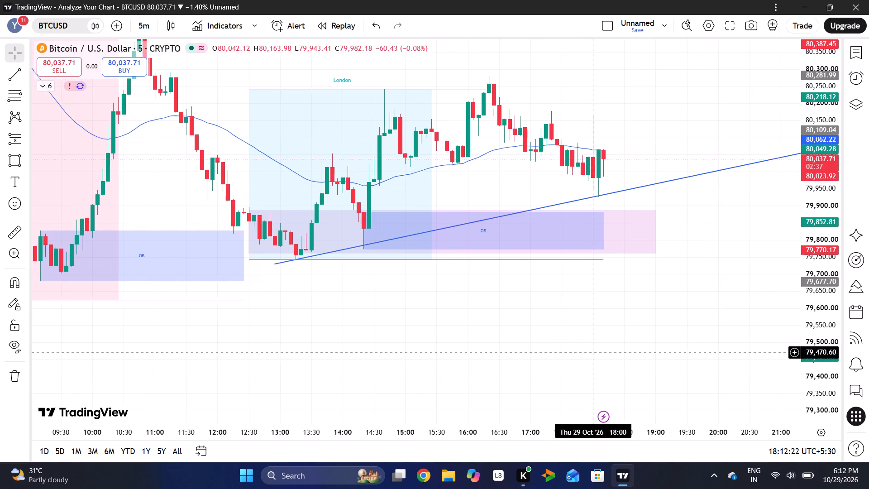
Switch the Bitcoin chart to the 15-minute interval.
drag(593, 352, 454, 325)
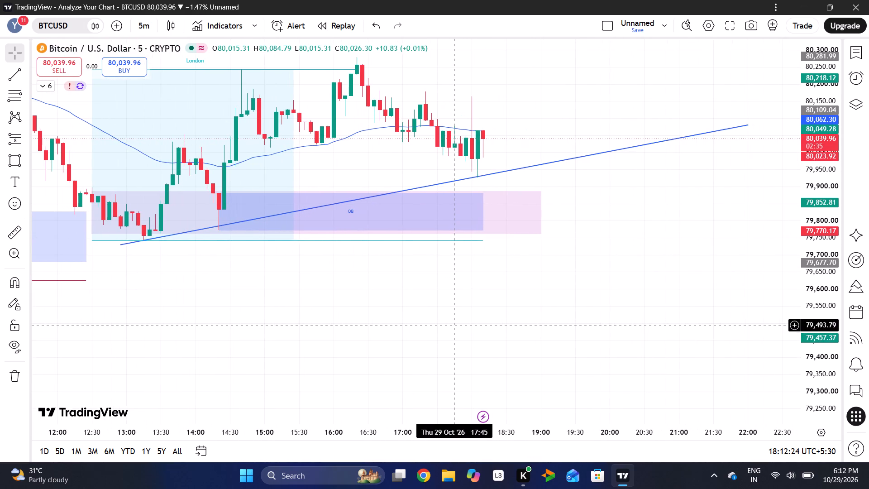
drag(838, 317, 868, 189)
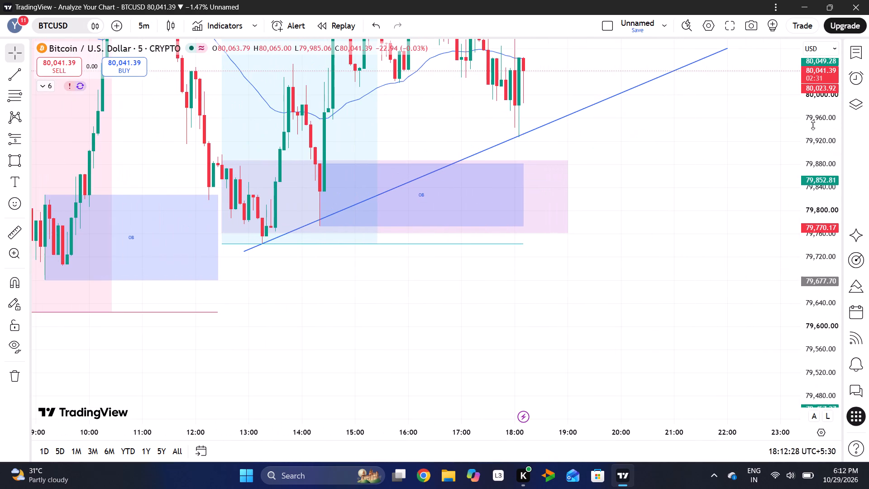
drag(815, 123, 808, 244)
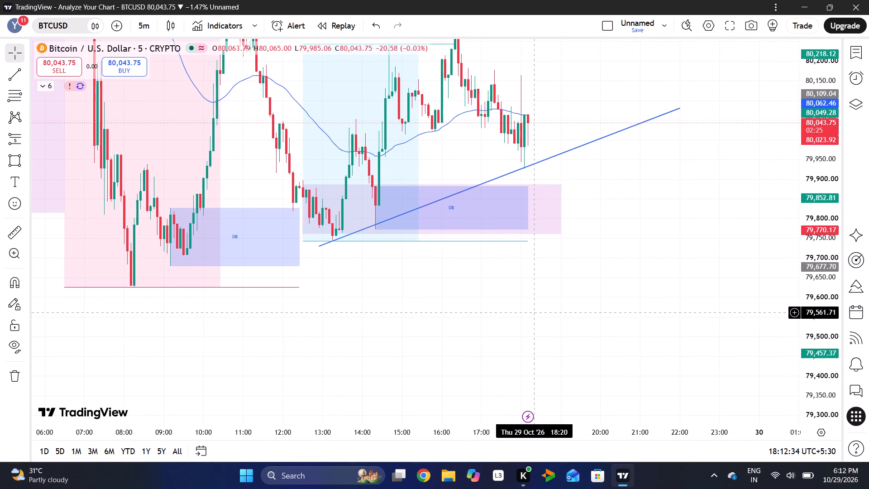
click(145, 20)
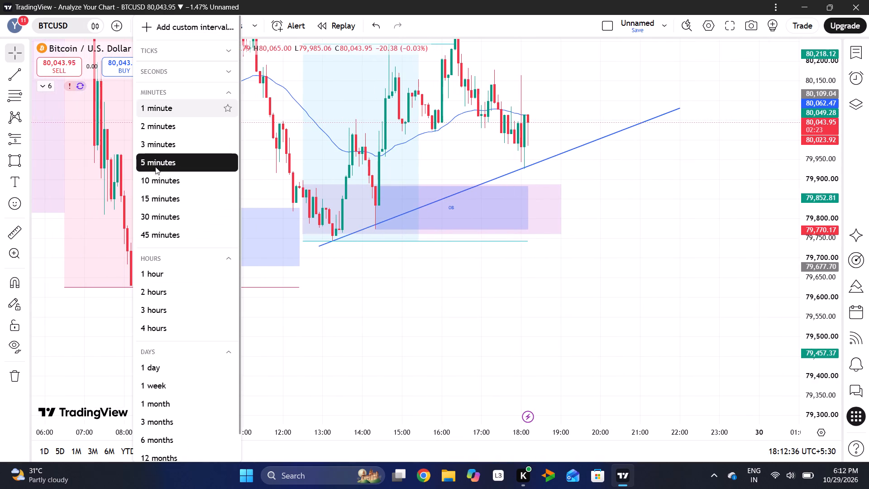
click(162, 195)
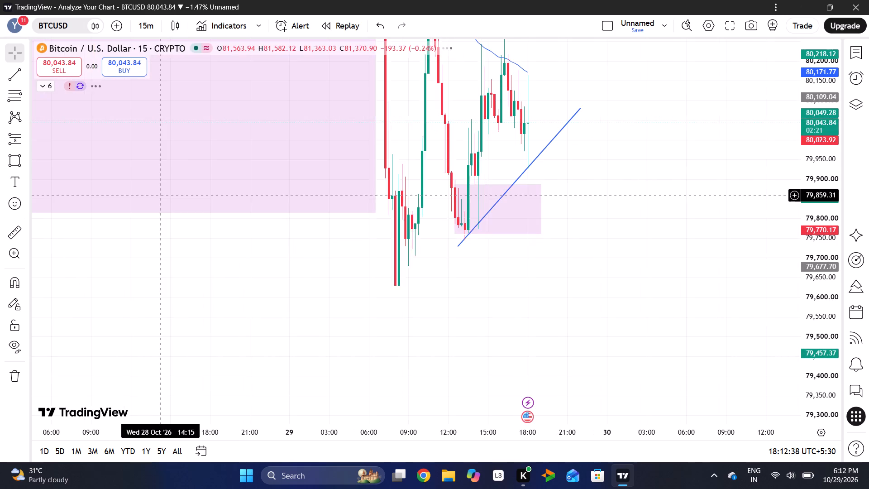
Examine the 15-minute Bitcoin chart from the circled drop origin through the London session to the rising support line and pink demand zone.
scroll(475, 208, right, 1)
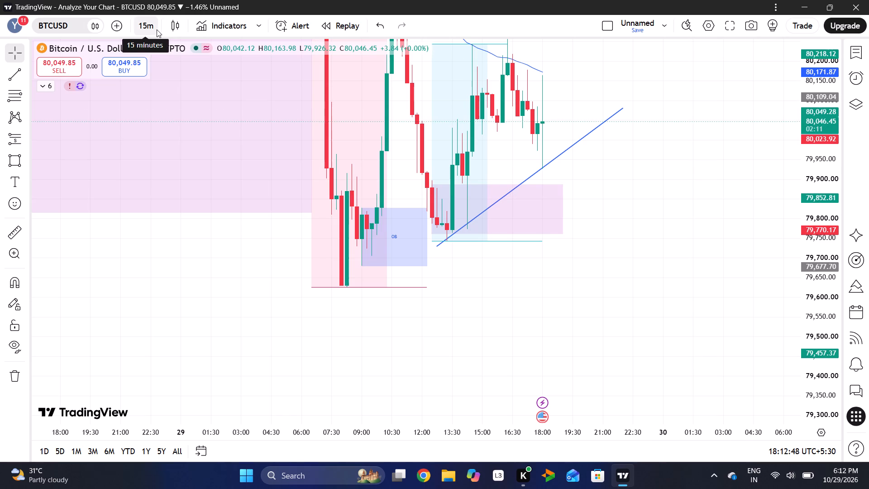
drag(821, 137, 833, 307)
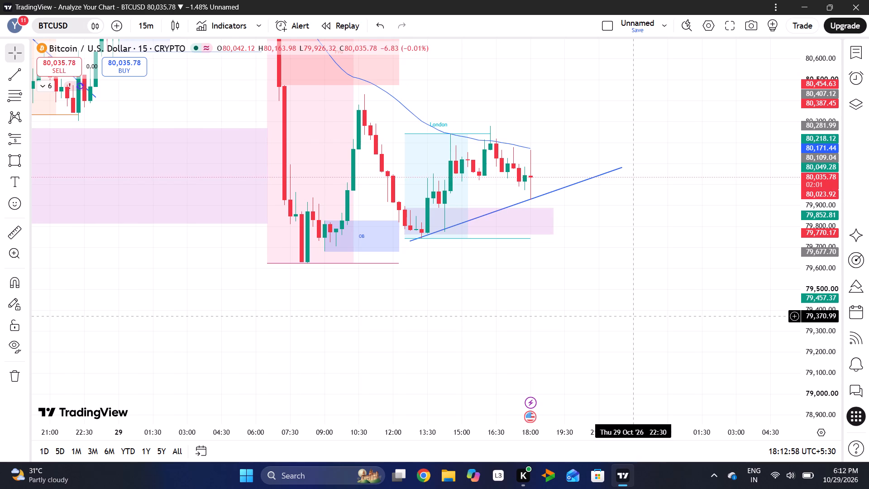
drag(637, 263, 694, 329)
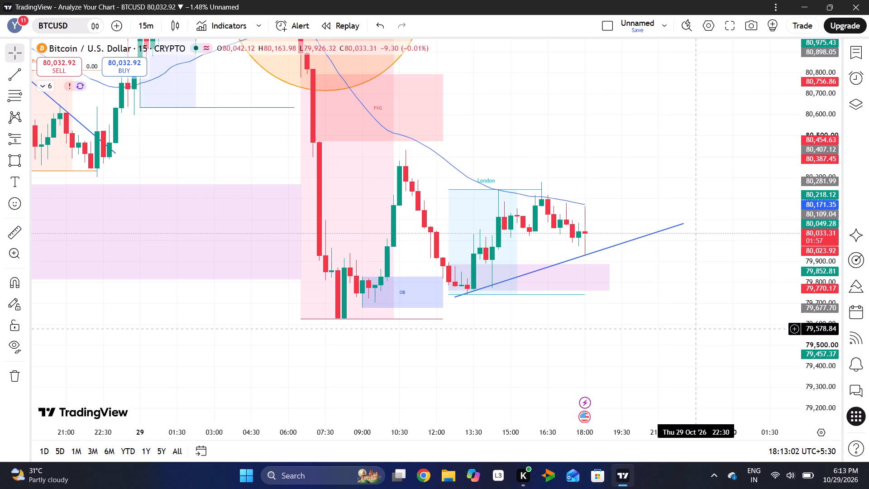
click(694, 329)
drag(694, 329, 702, 391)
drag(832, 211, 835, 299)
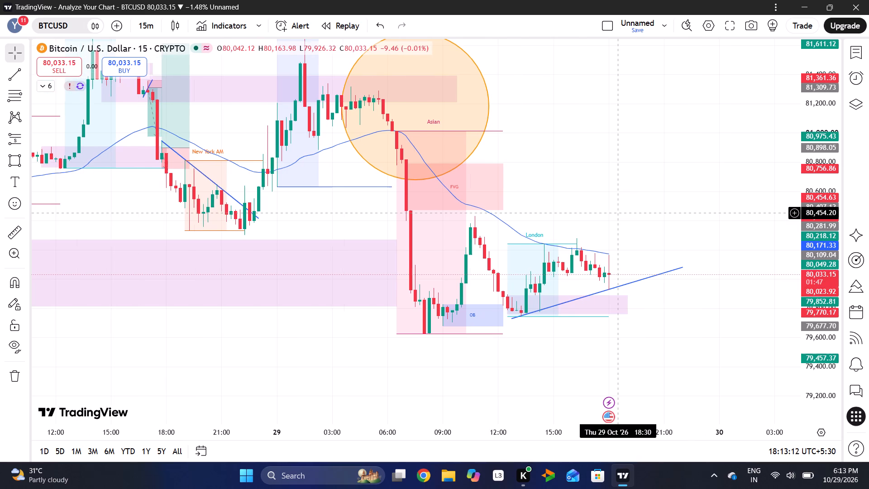
drag(618, 212, 611, 213)
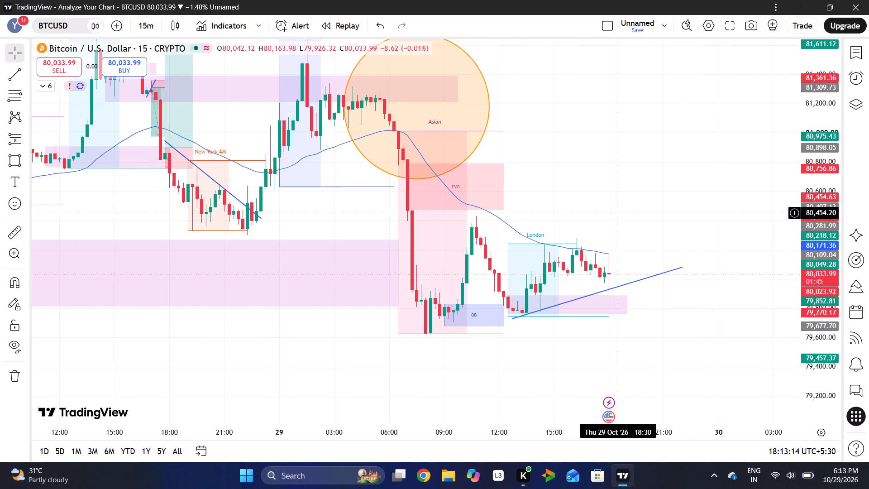
drag(611, 213, 578, 220)
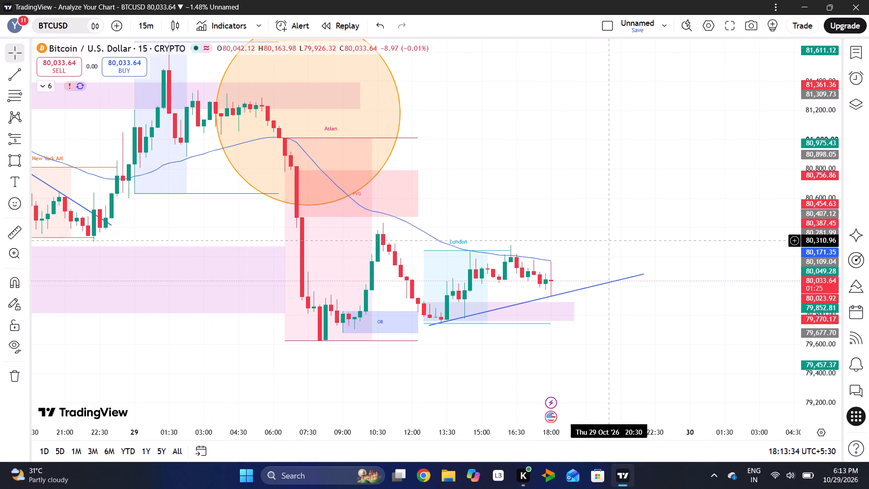
drag(820, 283, 825, 220)
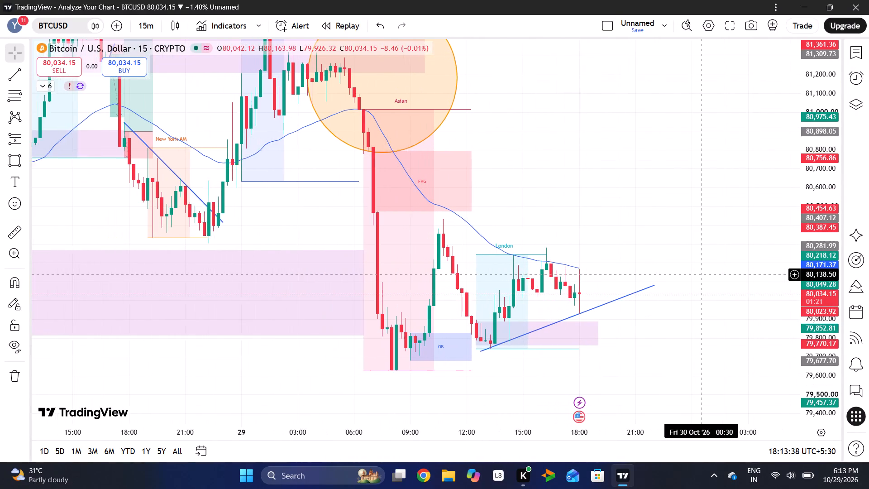
drag(812, 182, 807, 284)
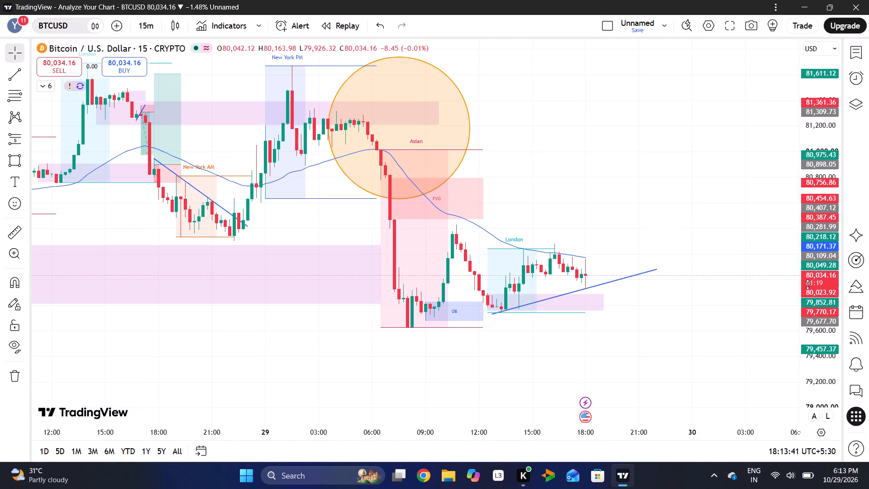
drag(807, 284, 809, 256)
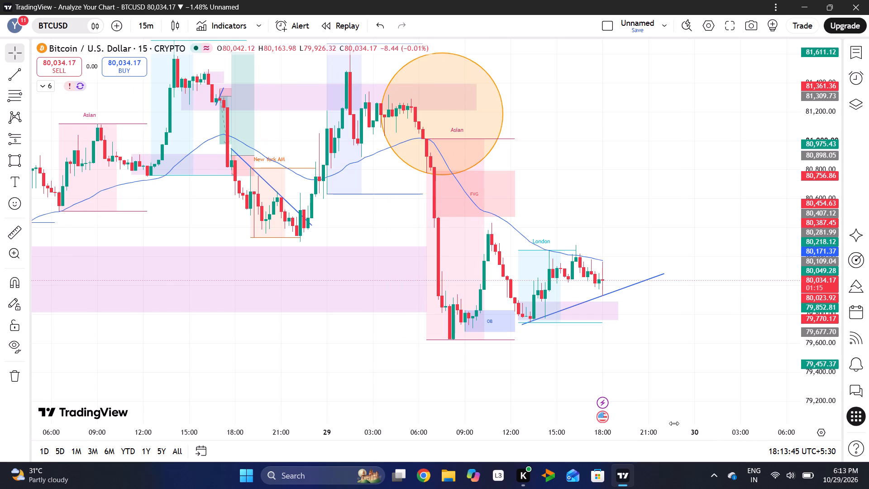
drag(675, 434, 692, 439)
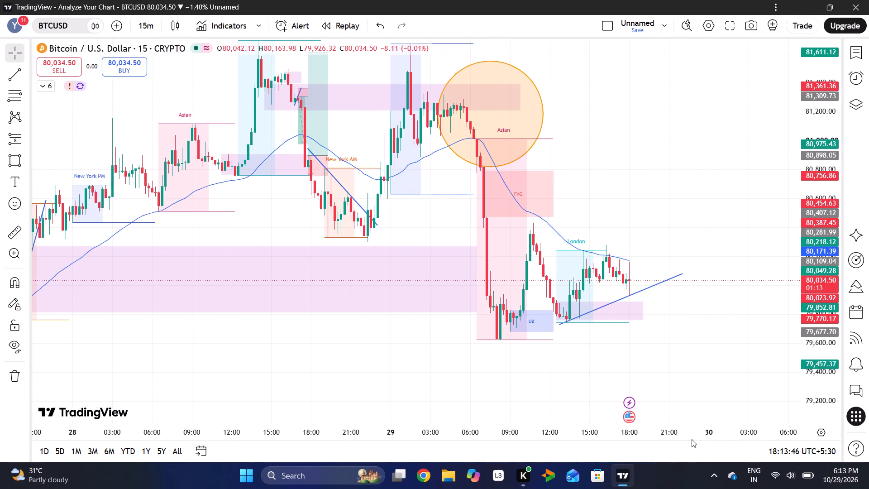
drag(808, 283, 831, 312)
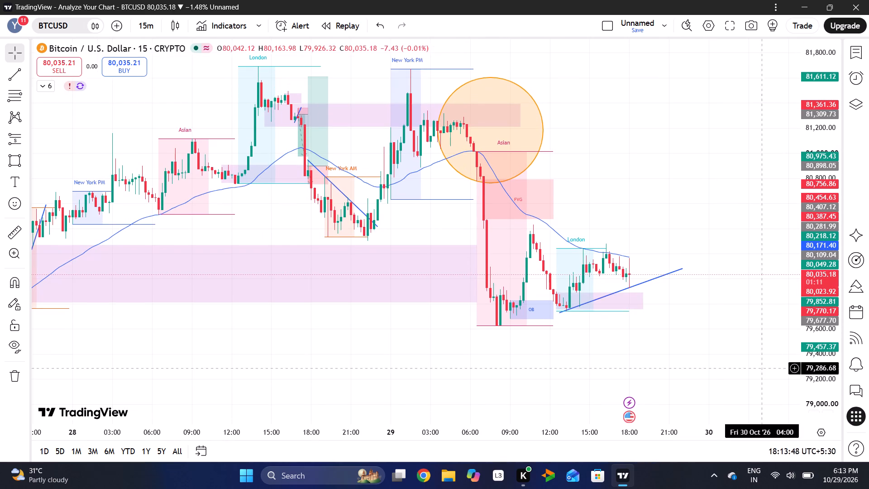
drag(716, 430, 665, 439)
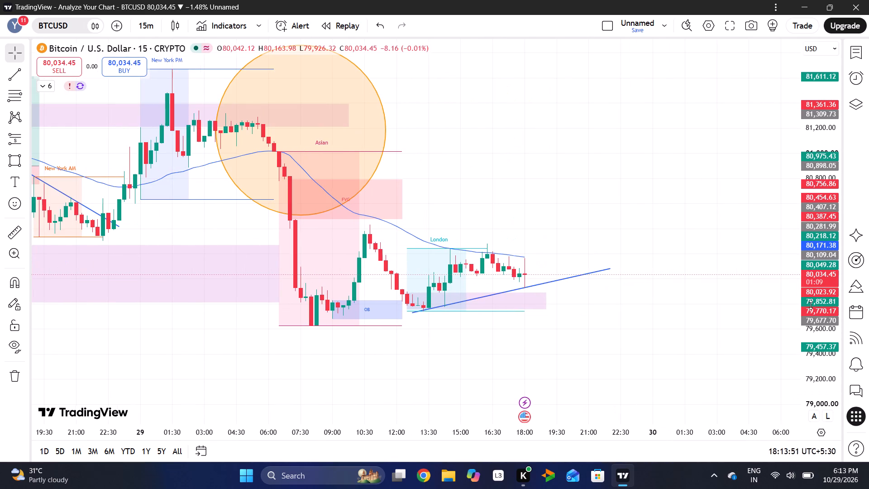
drag(812, 304, 821, 231)
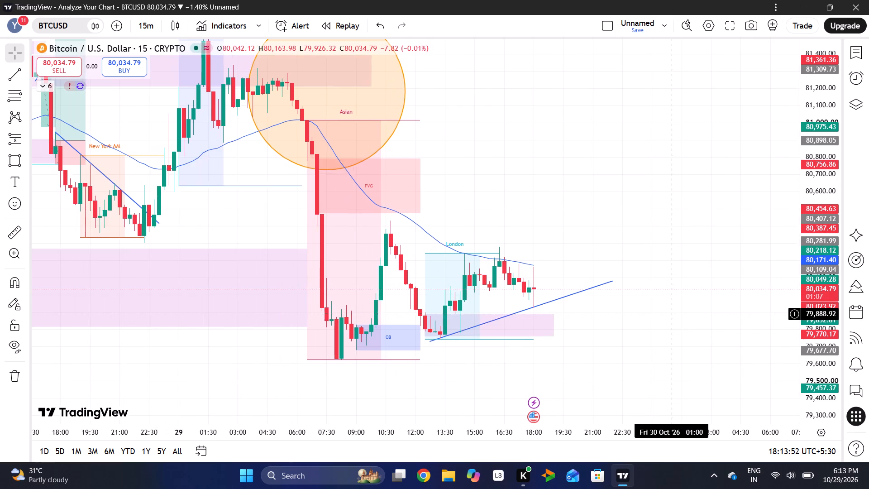
scroll(672, 314, left, 3)
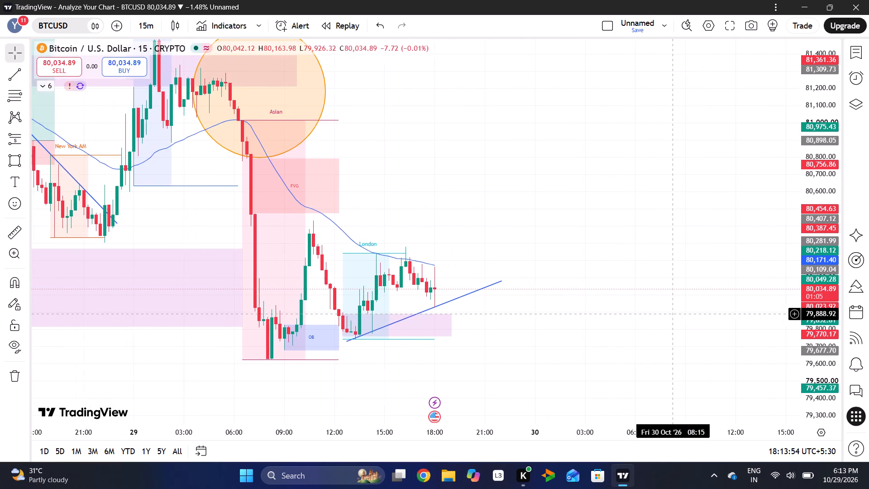
scroll(672, 314, left, 1)
drag(823, 149, 820, 218)
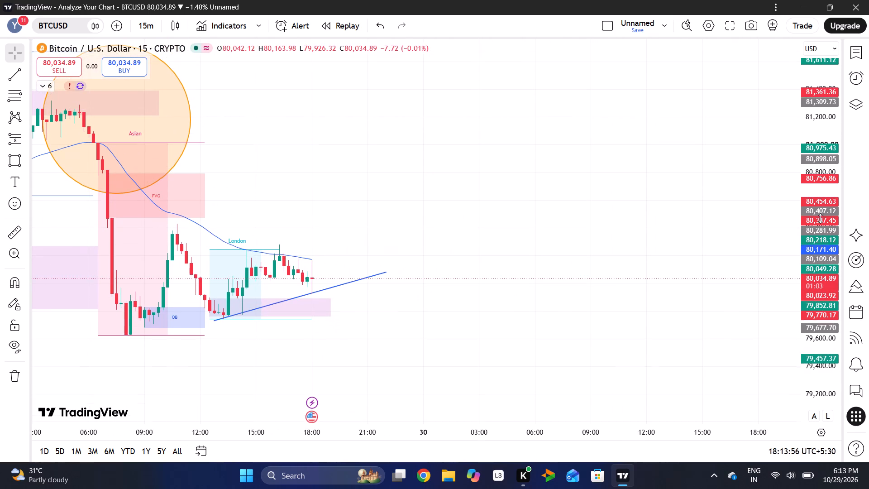
drag(381, 373, 402, 370)
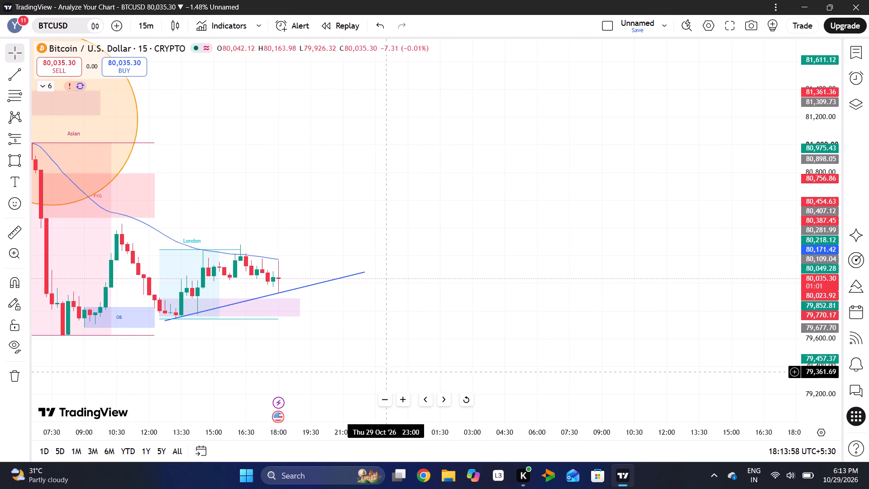
drag(402, 370, 520, 355)
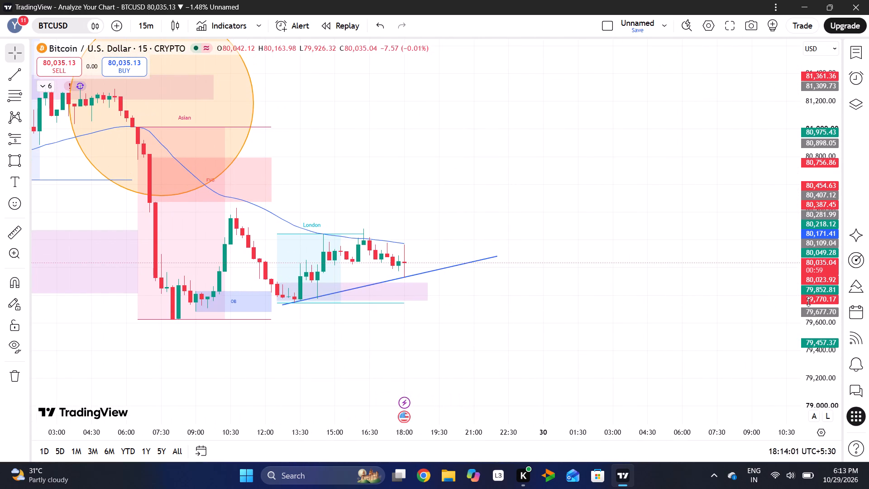
drag(808, 302, 817, 160)
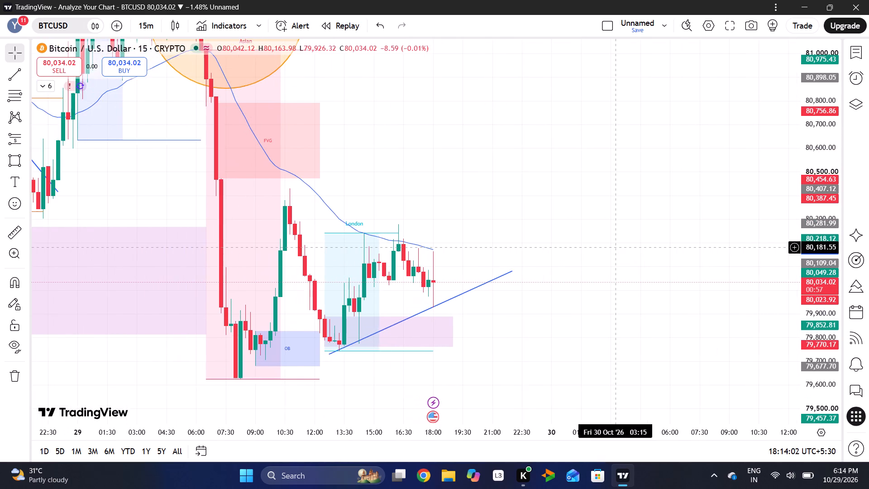
click(803, 133)
drag(803, 133, 810, 186)
scroll(645, 233, left, 1)
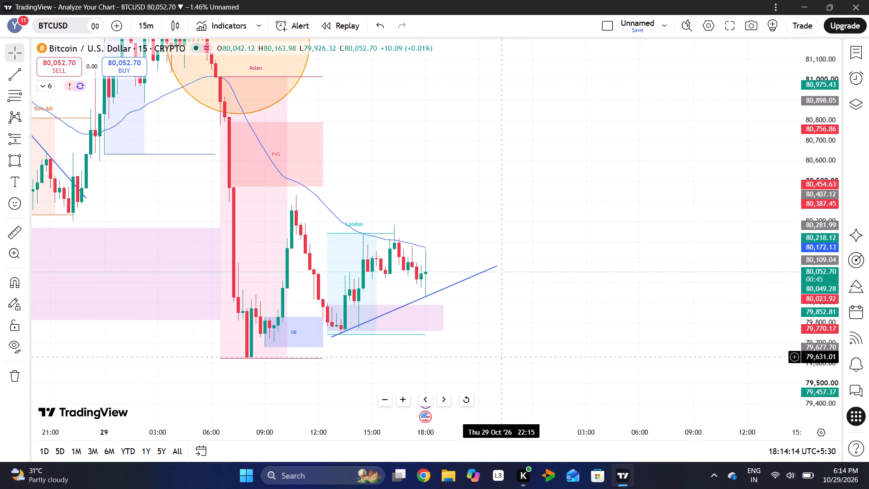
Return the Bitcoin chart to the 5-minute interval and examine the latest candles against the rising support line and demand zone.
click(142, 28)
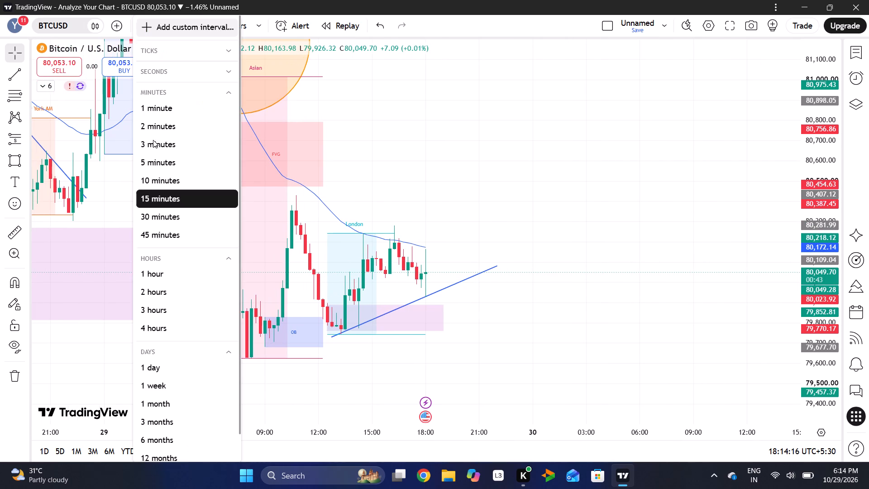
click(155, 158)
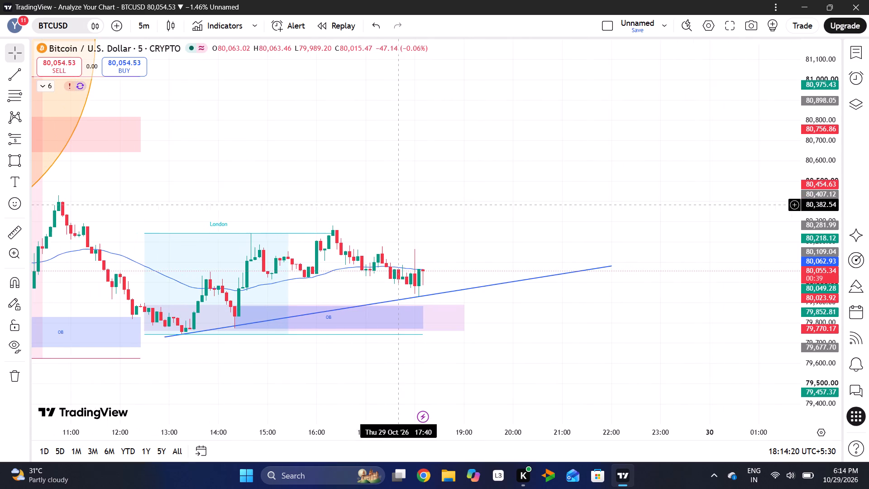
drag(817, 271, 850, 65)
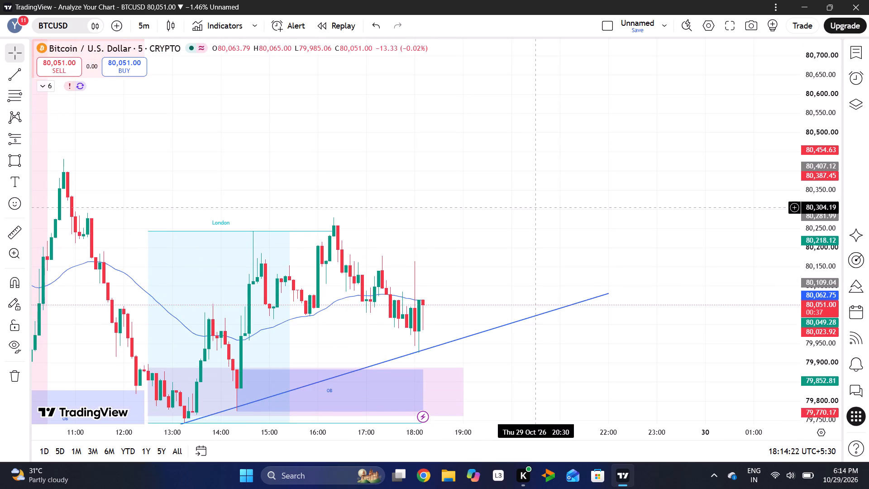
drag(501, 282, 581, 153)
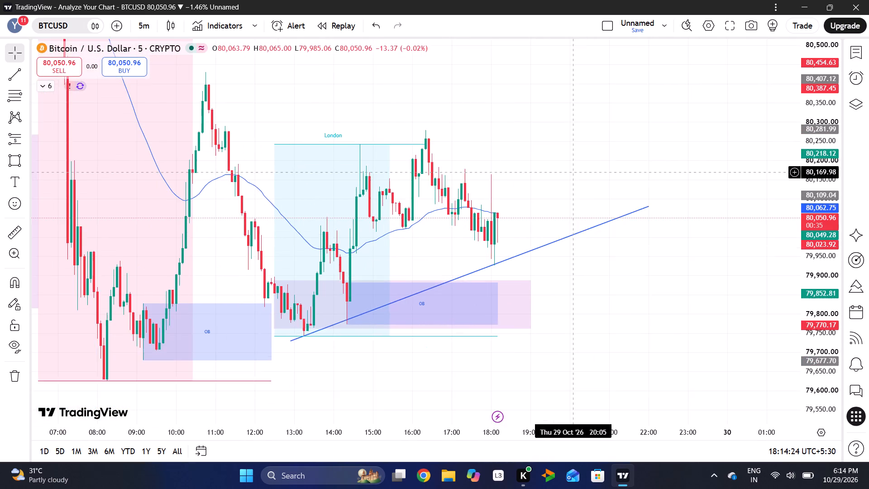
drag(824, 112, 821, 222)
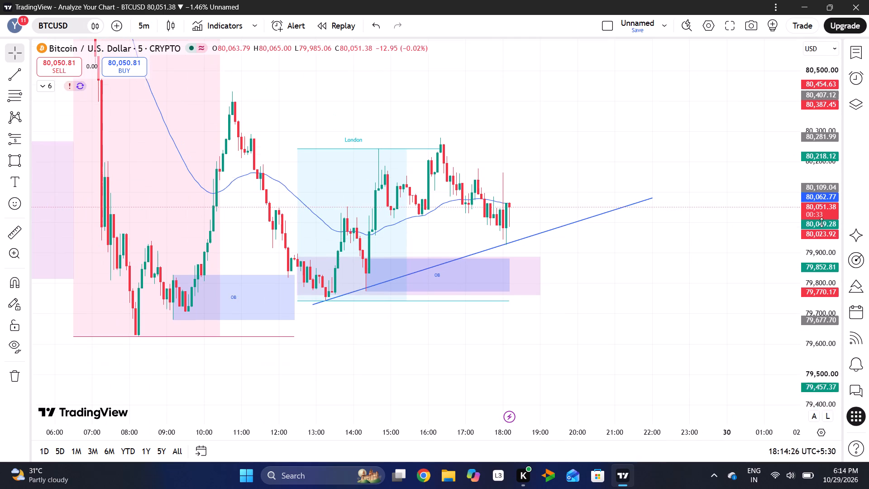
drag(821, 222, 821, 223)
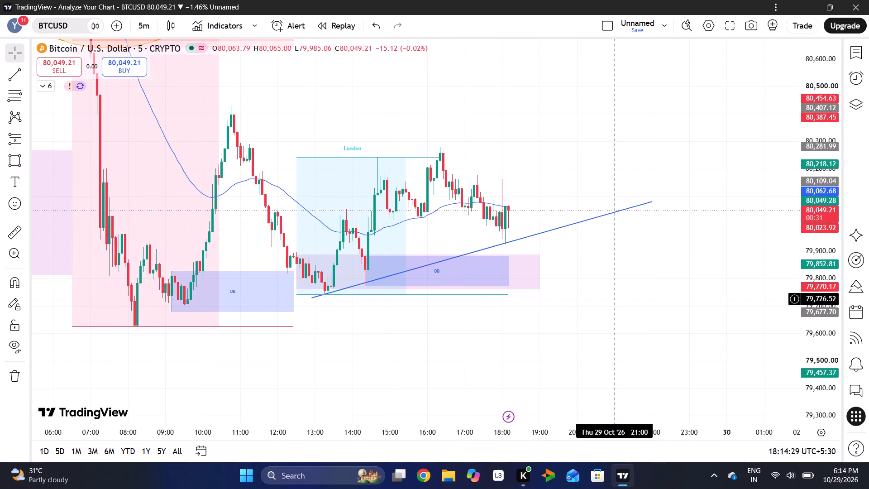
drag(813, 177, 813, 202)
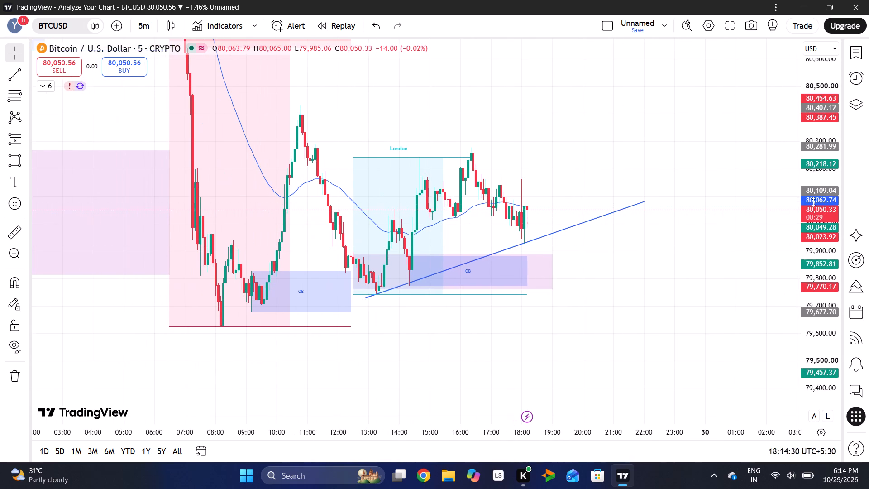
drag(813, 202, 816, 271)
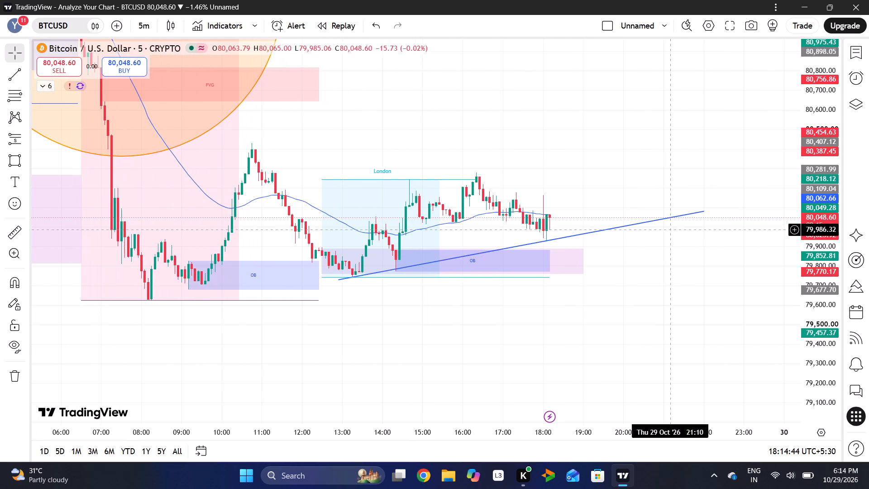
scroll(669, 221, left, 1)
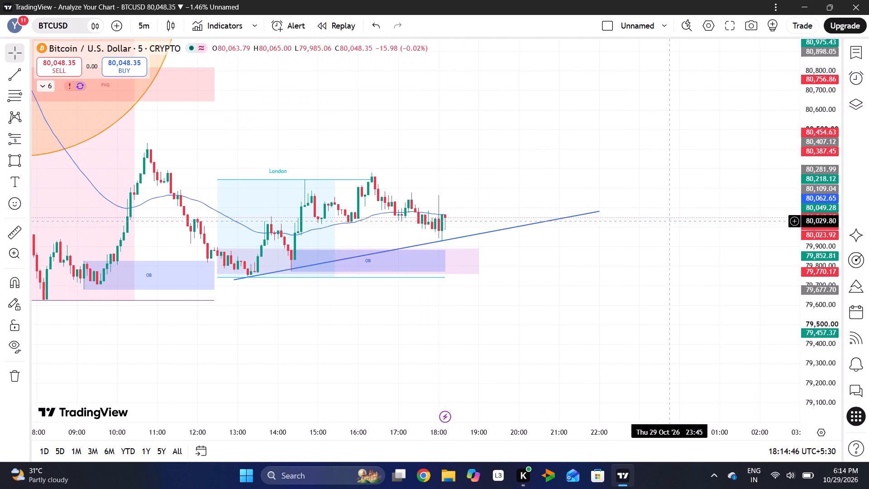
scroll(669, 221, left, 2)
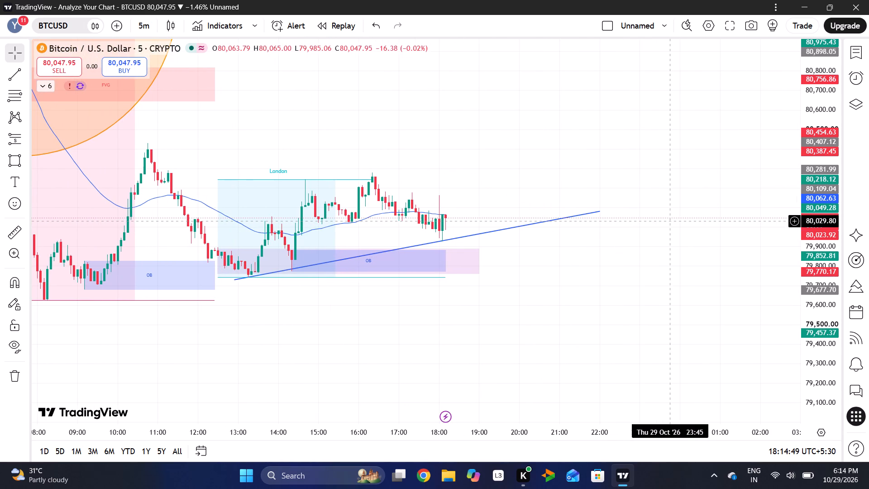
scroll(669, 221, left, 1)
drag(816, 249, 842, 154)
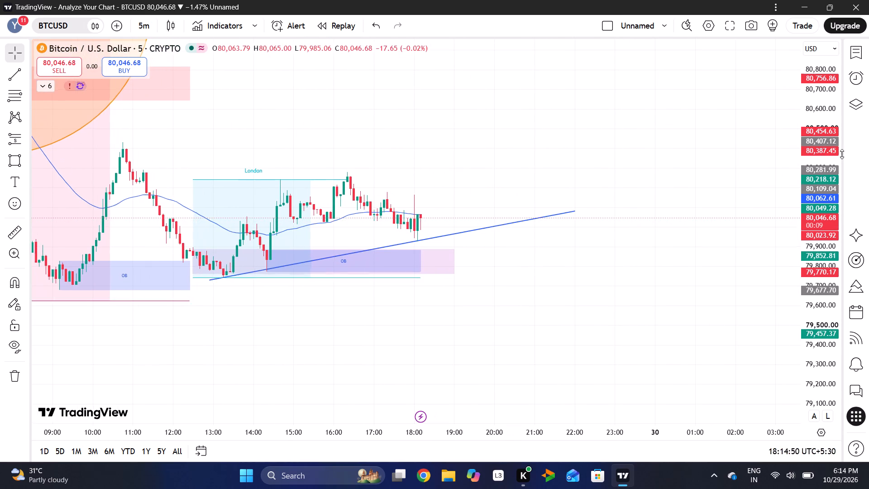
Check Bitcoin's latest candles against the rising support line on the 15-minute interval, and return the chart to the 5-minute interval.
drag(842, 154, 852, 131)
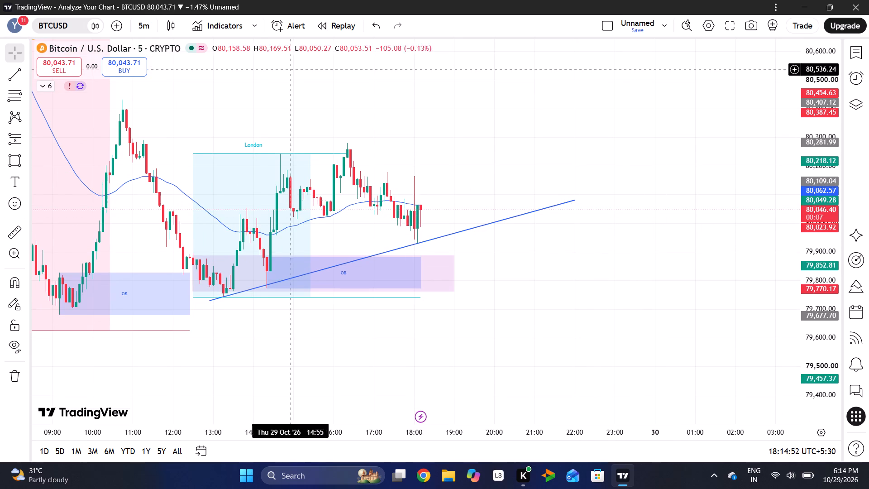
click(140, 28)
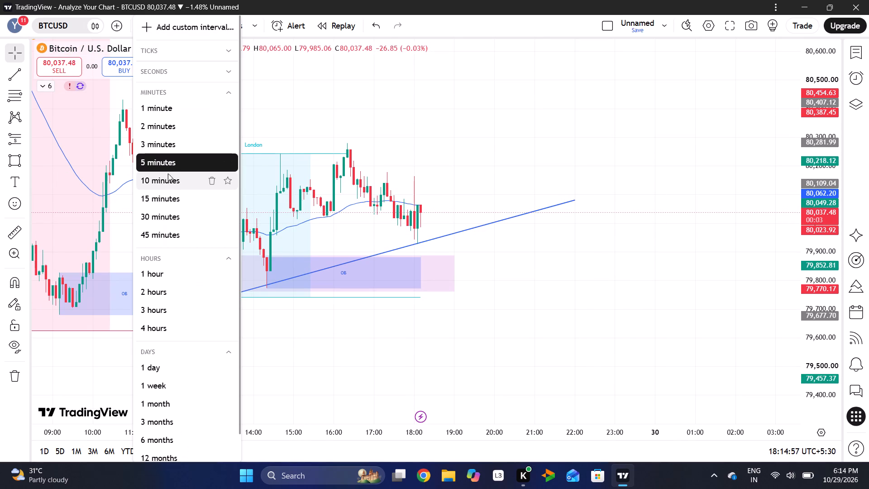
click(167, 187)
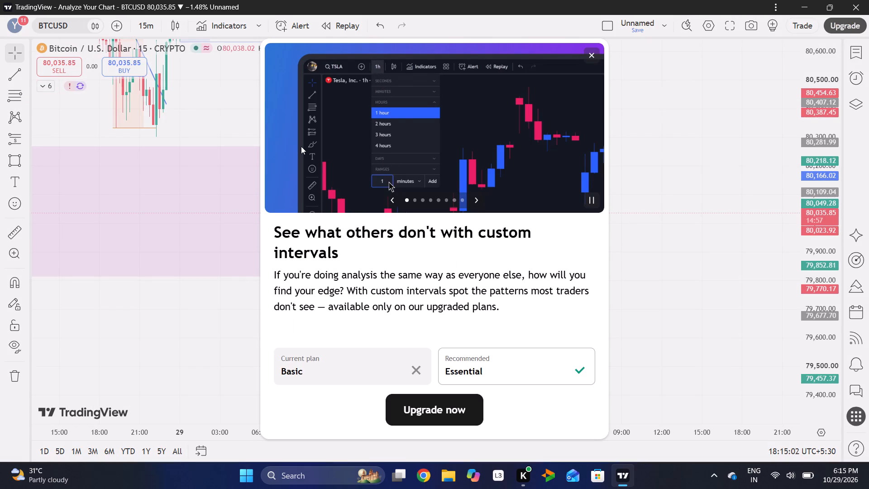
click(595, 52)
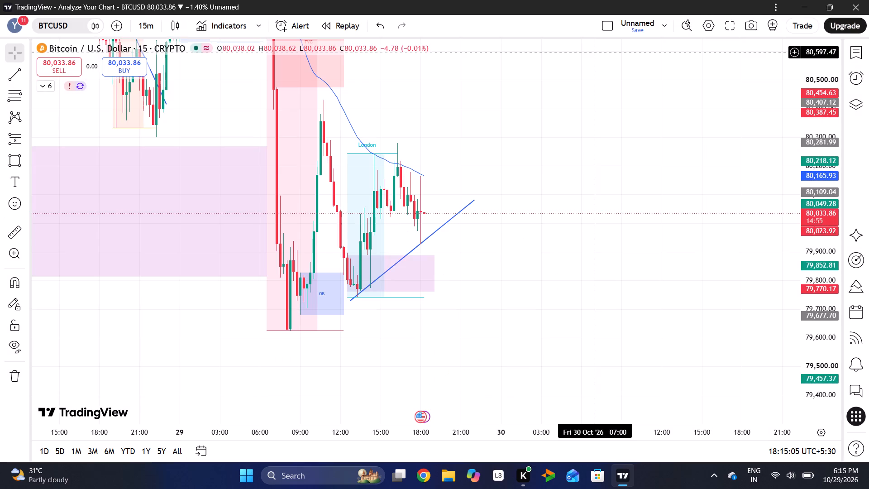
click(686, 165)
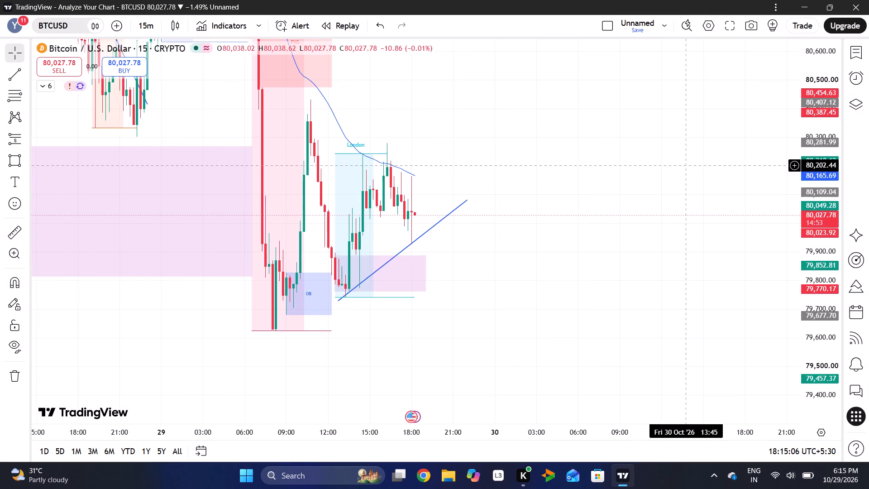
drag(823, 143, 830, 223)
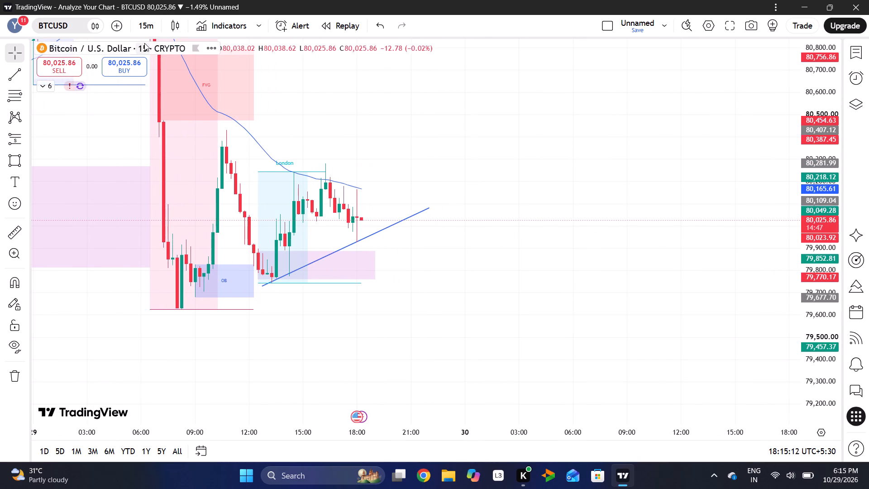
click(147, 24)
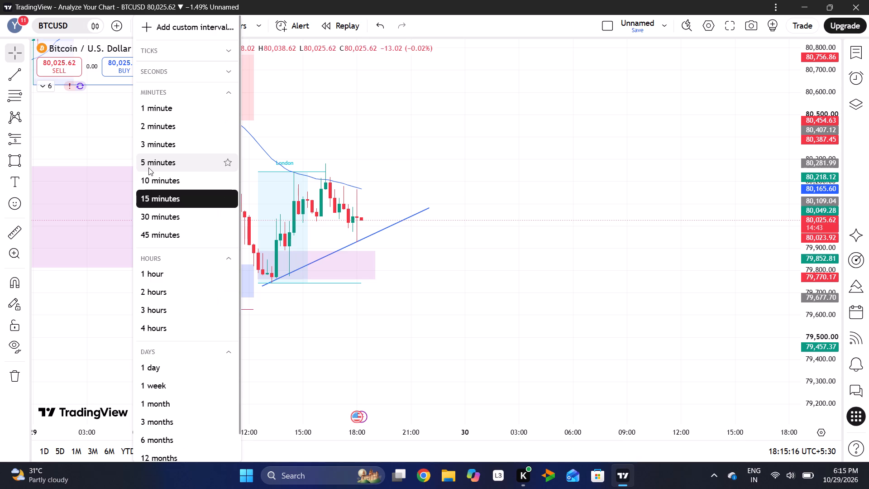
click(148, 168)
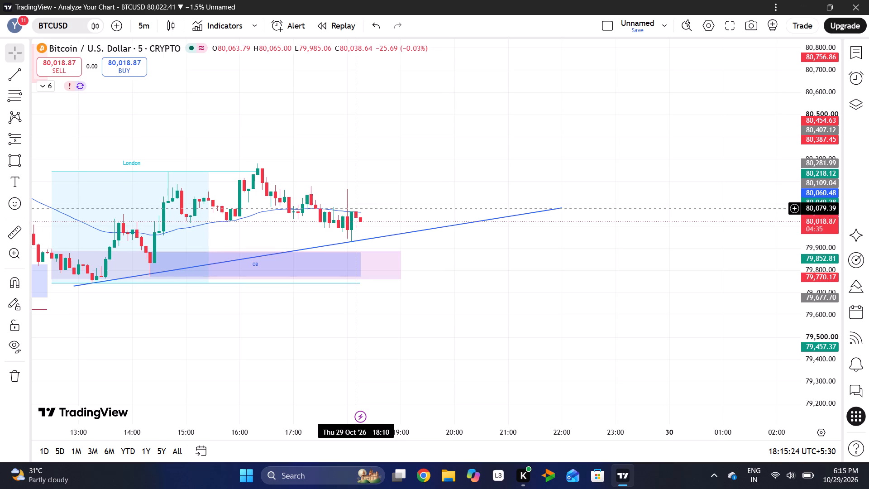
Extend the end of the pink demand zone under the London session to about 19:10 on 29 October.
scroll(418, 282, right, 3)
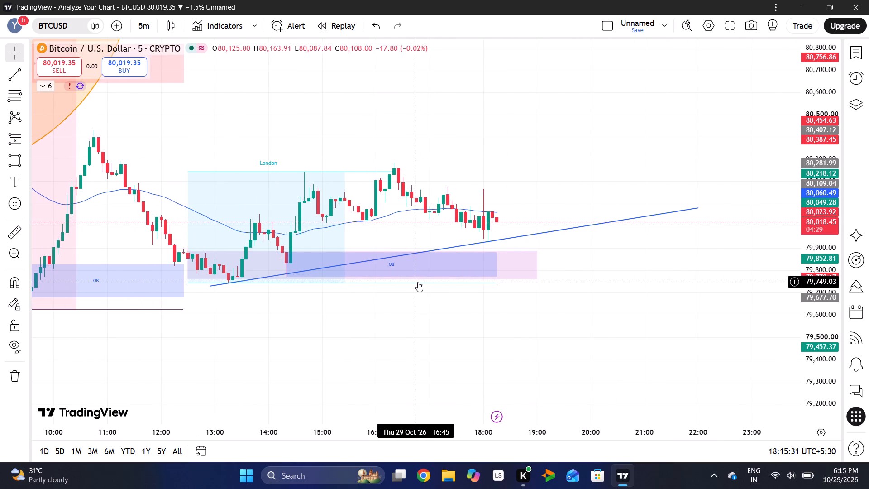
drag(440, 430, 495, 422)
drag(828, 308, 831, 136)
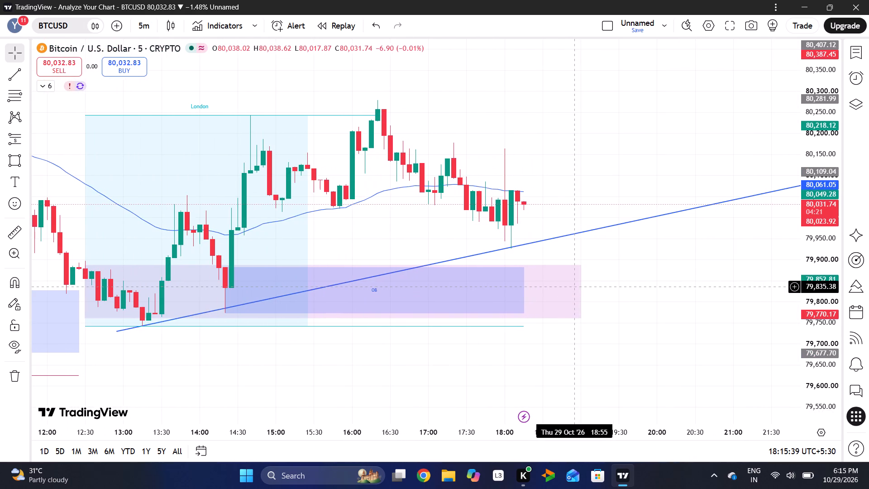
drag(582, 292, 568, 306)
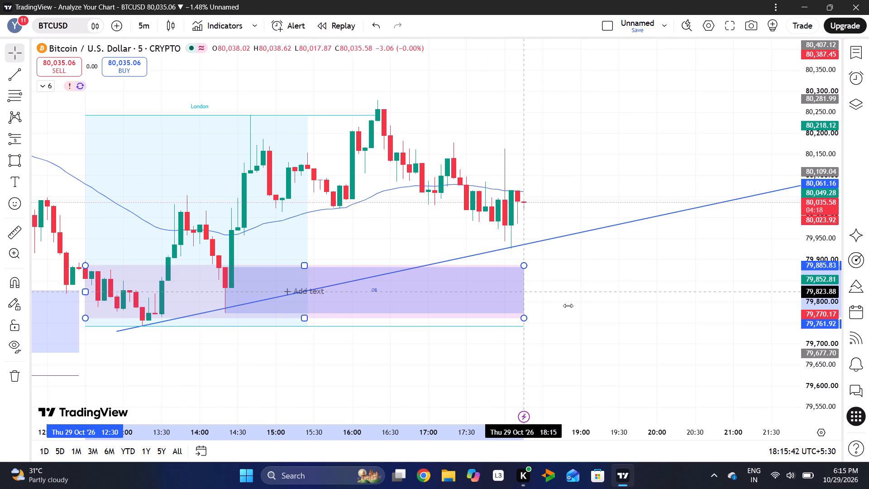
drag(568, 306, 591, 306)
drag(817, 161, 828, 275)
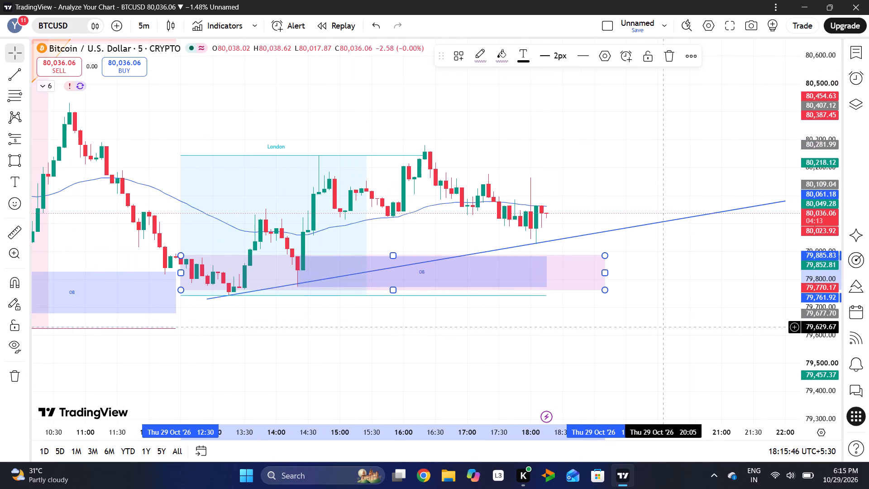
click(587, 374)
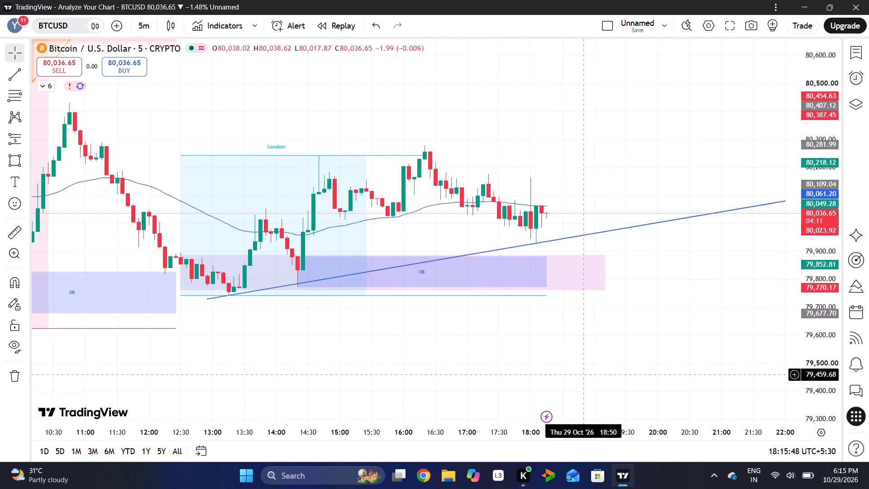
Examine the 5-minute Bitcoin chart from the morning drop through the London session to the latest candles above the rising support line.
scroll(429, 346, right, 3)
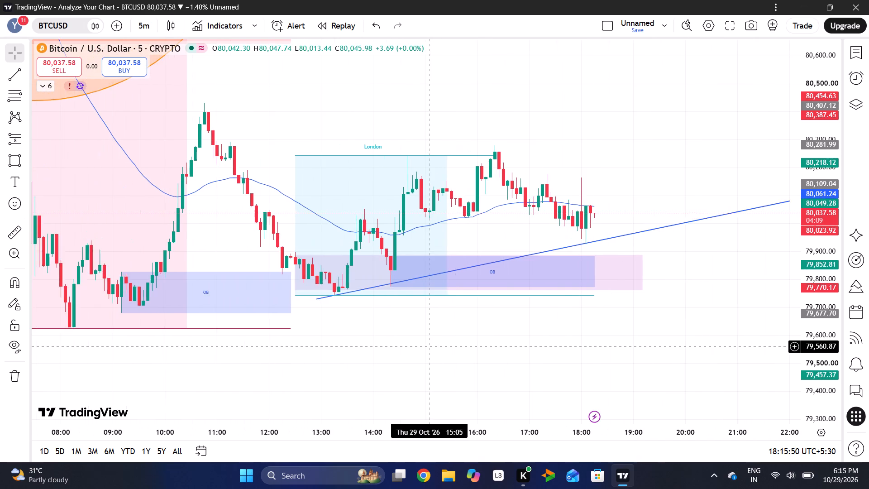
scroll(429, 346, right, 2)
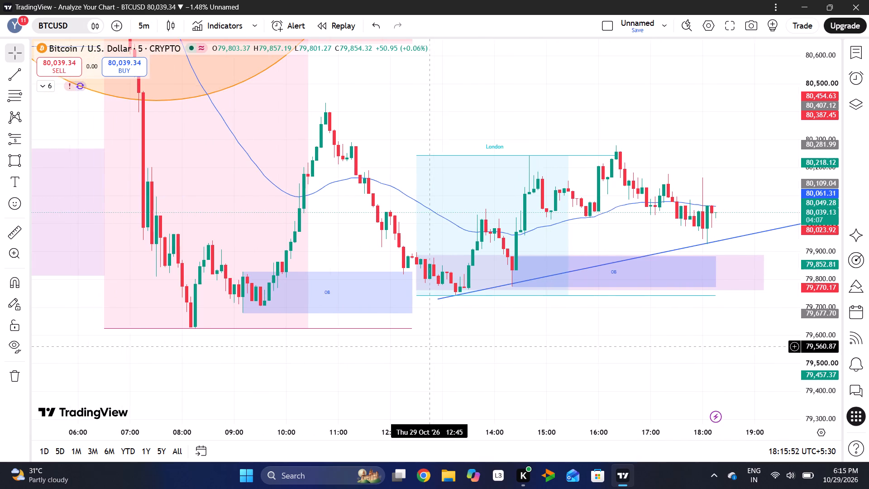
scroll(429, 346, right, 1)
scroll(429, 346, up, 2)
scroll(429, 346, left, 1)
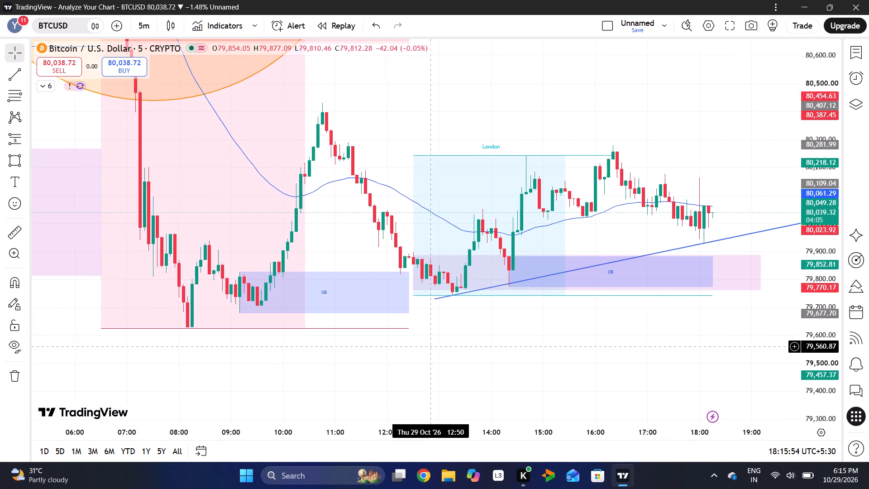
scroll(429, 346, left, 2)
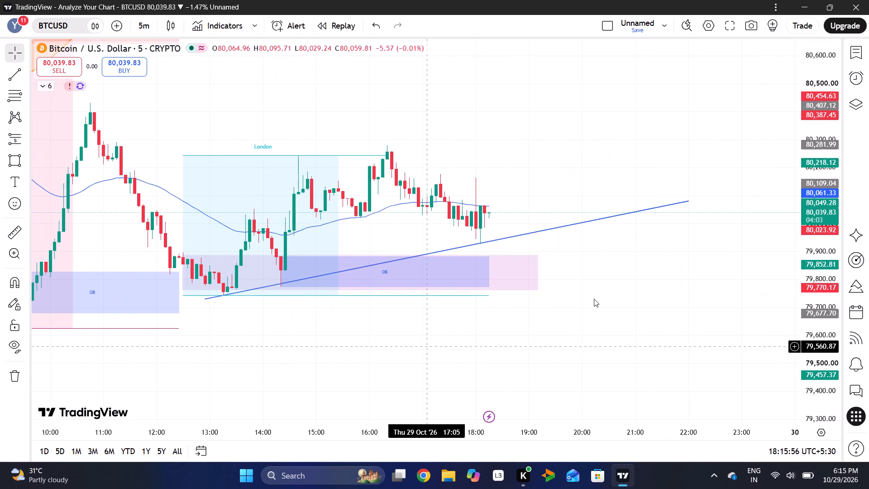
drag(821, 235, 842, 108)
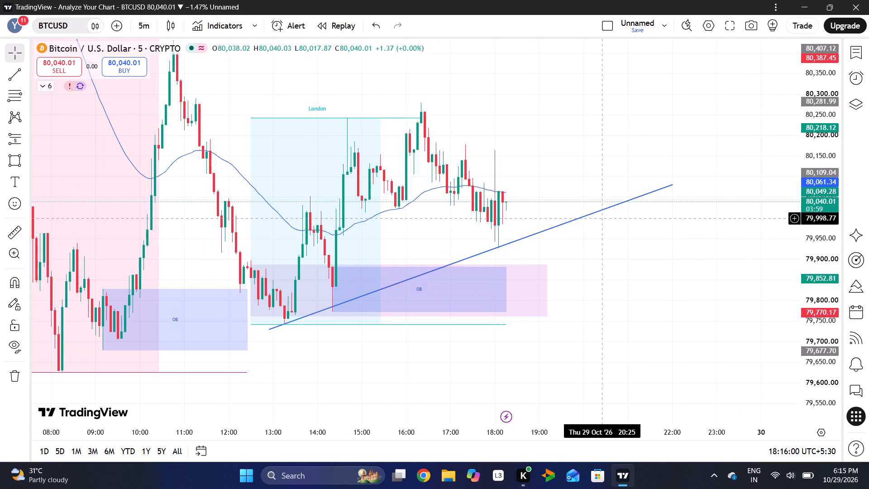
drag(831, 121, 822, 182)
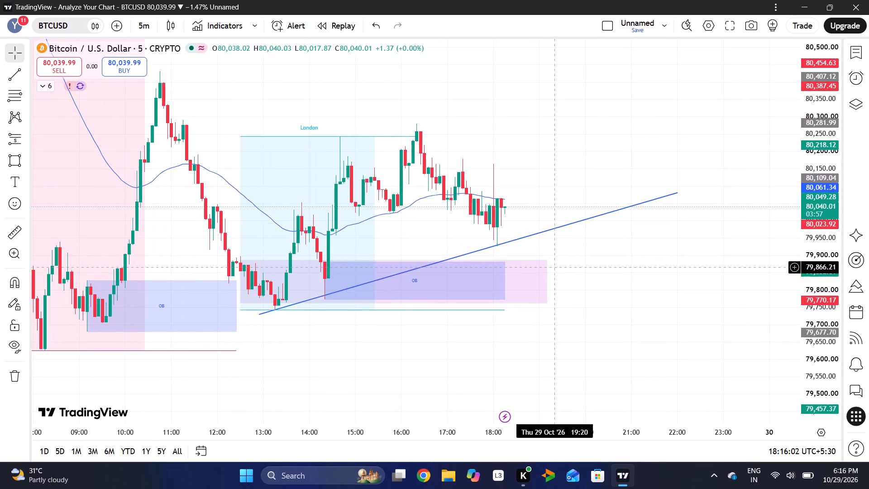
drag(549, 136, 570, 253)
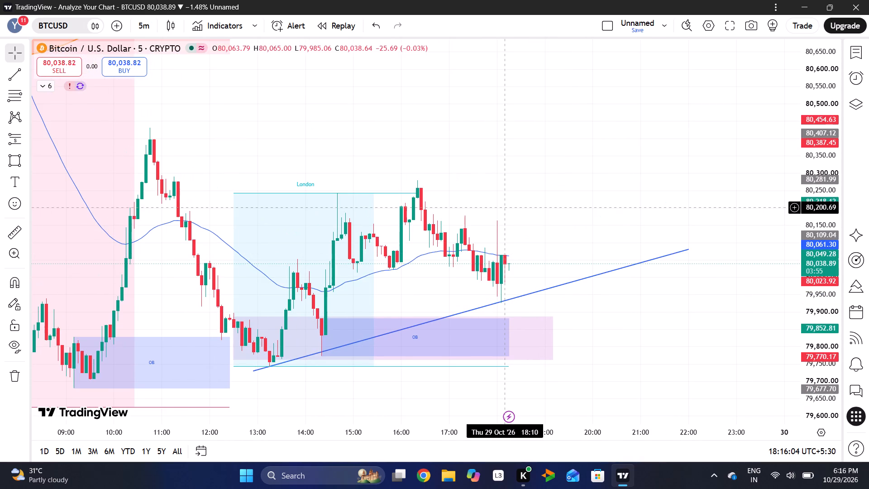
drag(505, 206, 519, 254)
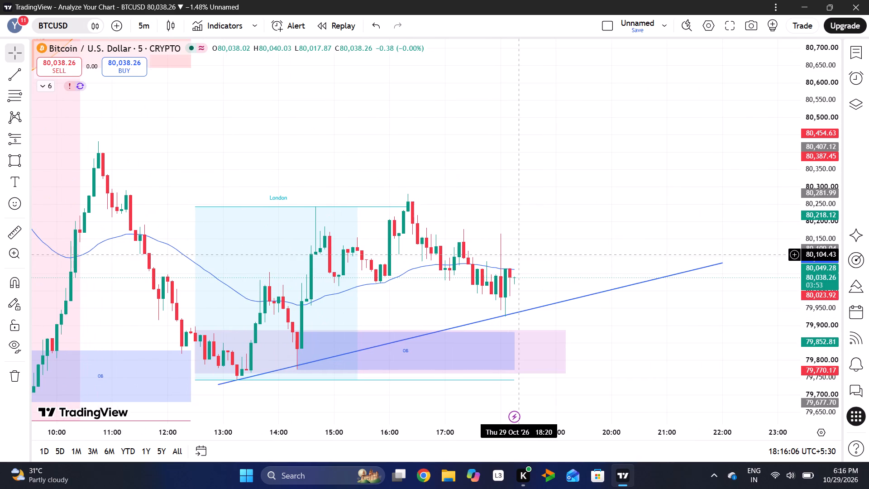
drag(814, 302, 830, 206)
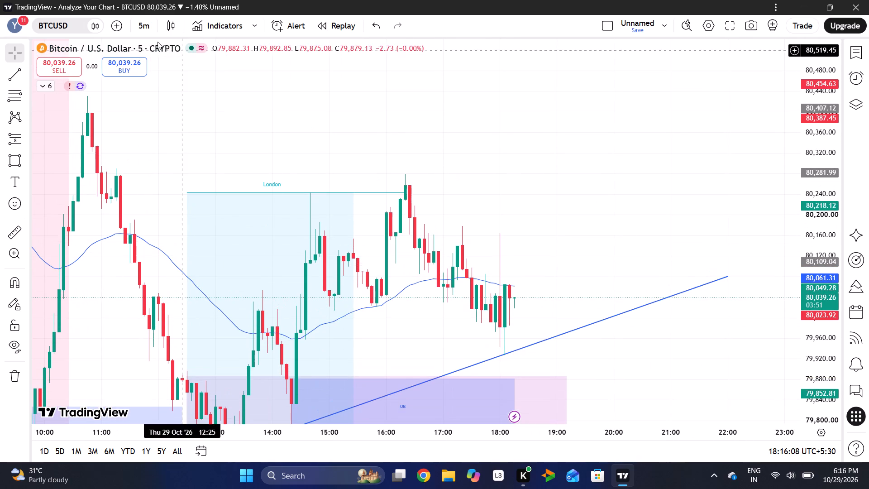
Compare Bitcoin's latest candles on the 15-minute interval, and return the chart to the 5-minute interval.
click(151, 35)
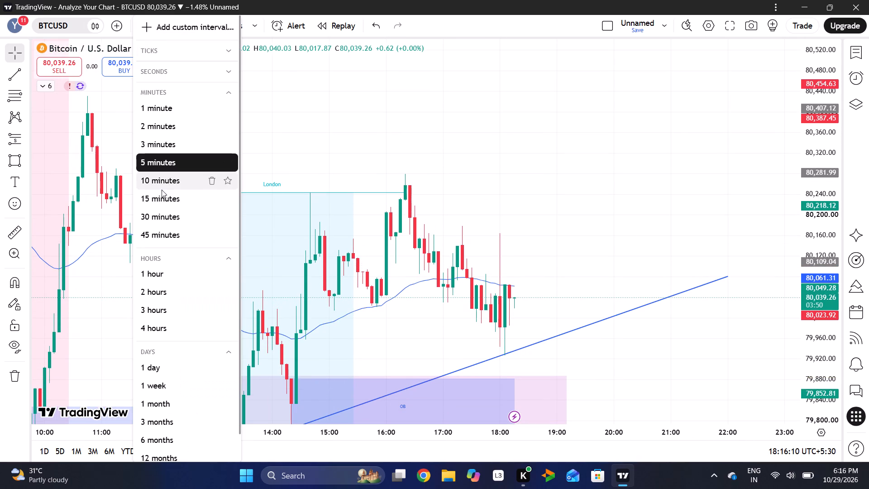
click(159, 198)
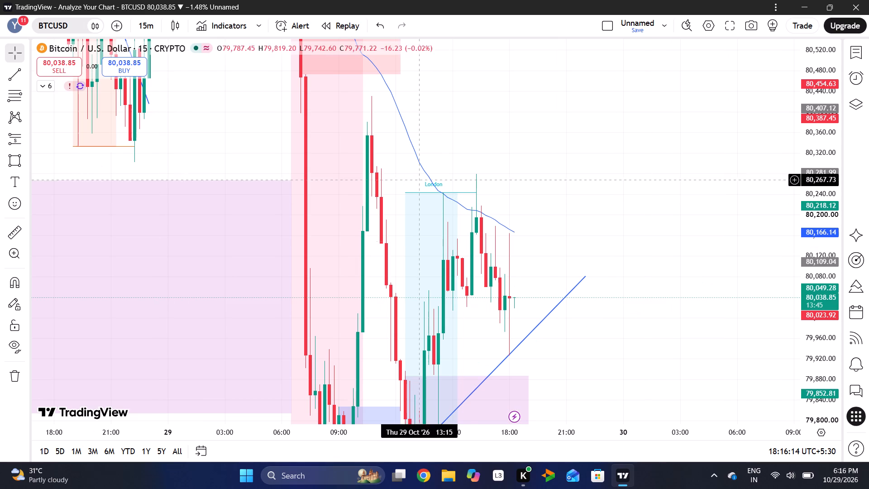
click(151, 33)
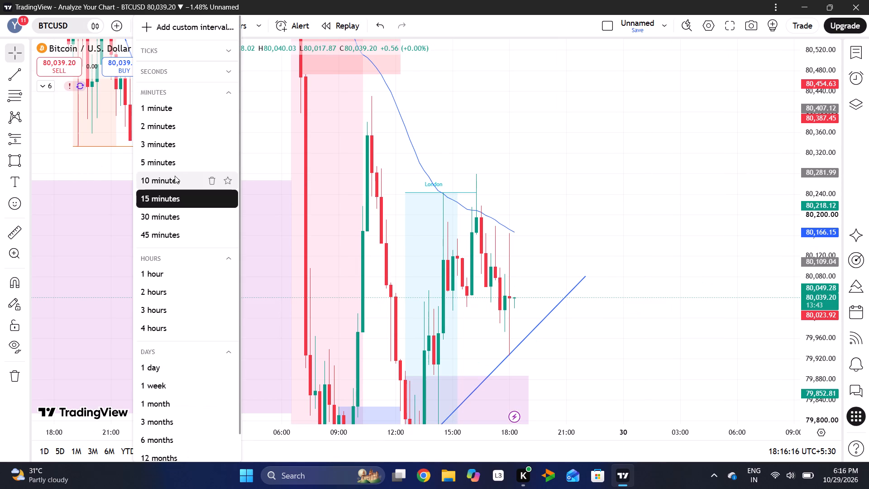
click(175, 161)
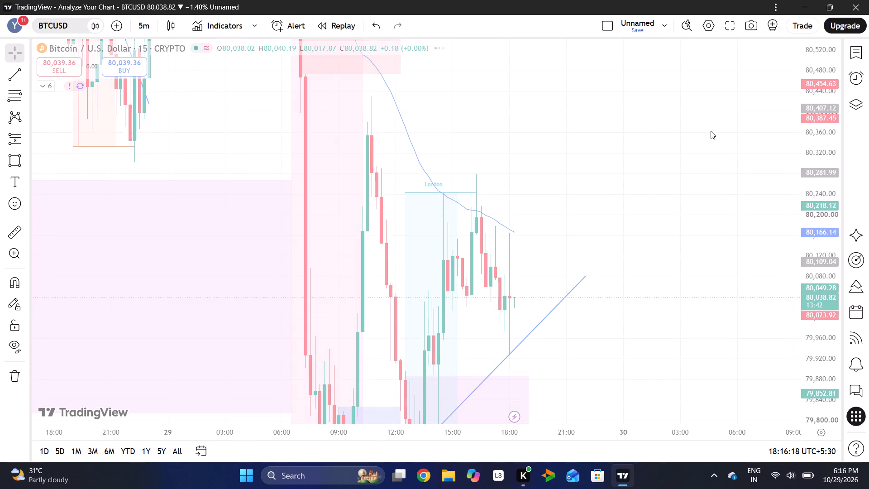
drag(820, 179, 821, 257)
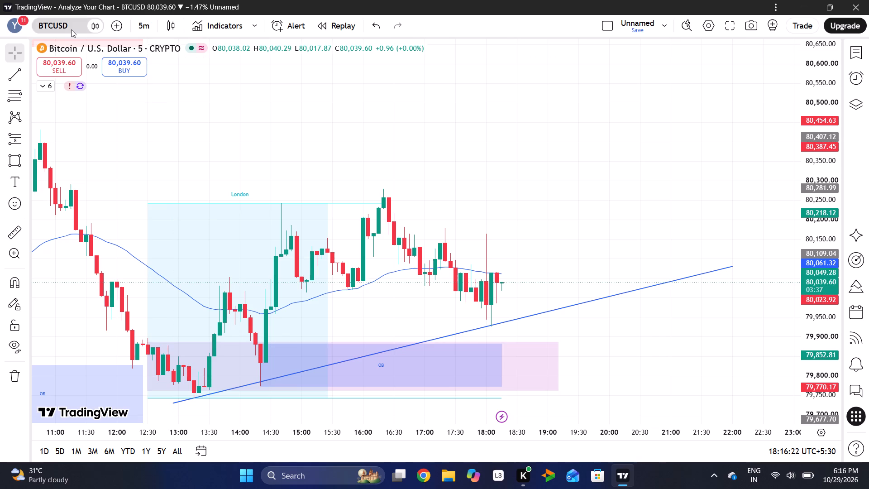
Switch the chart symbol from Bitcoin to gold, XAUUSD.
click(71, 29)
key(space)
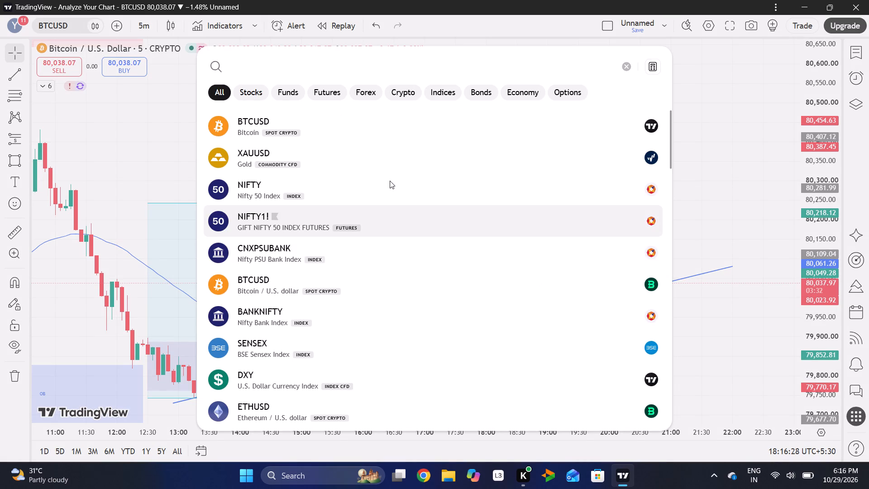
click(391, 164)
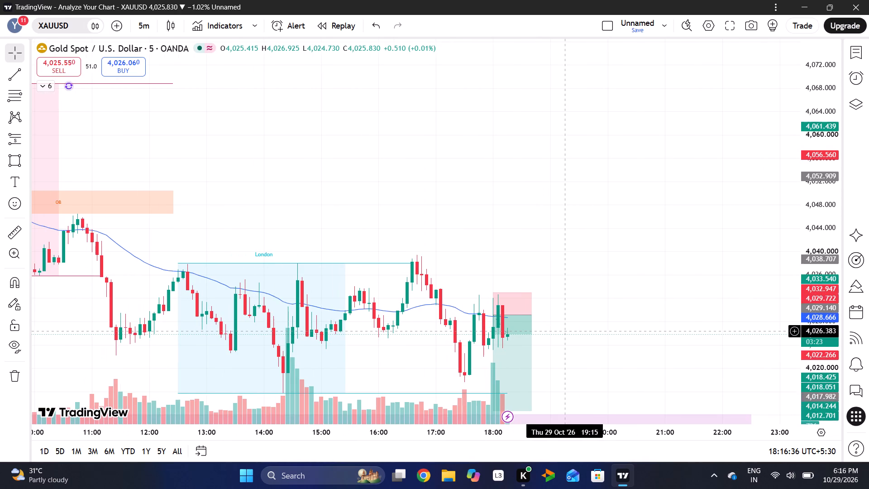
Extend the short position's time span on the 5-minute gold chart to about 18:45 on 29 October.
drag(830, 145, 804, 228)
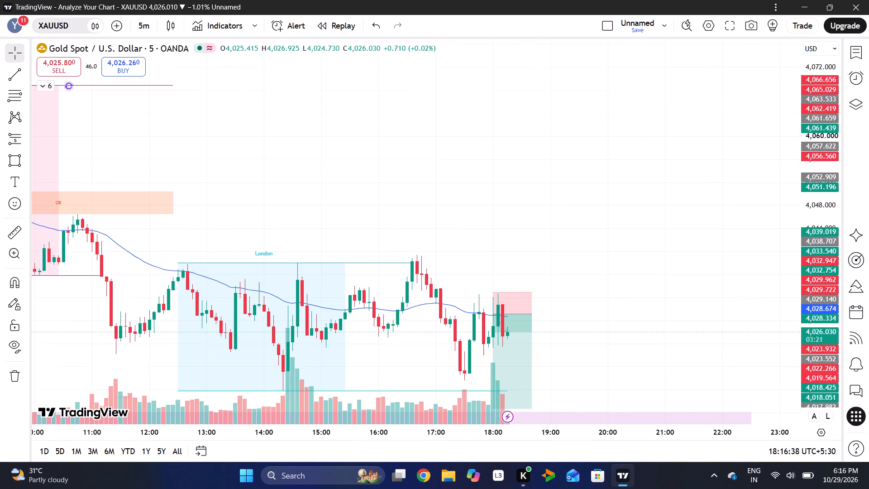
drag(804, 228, 793, 245)
drag(630, 335, 602, 249)
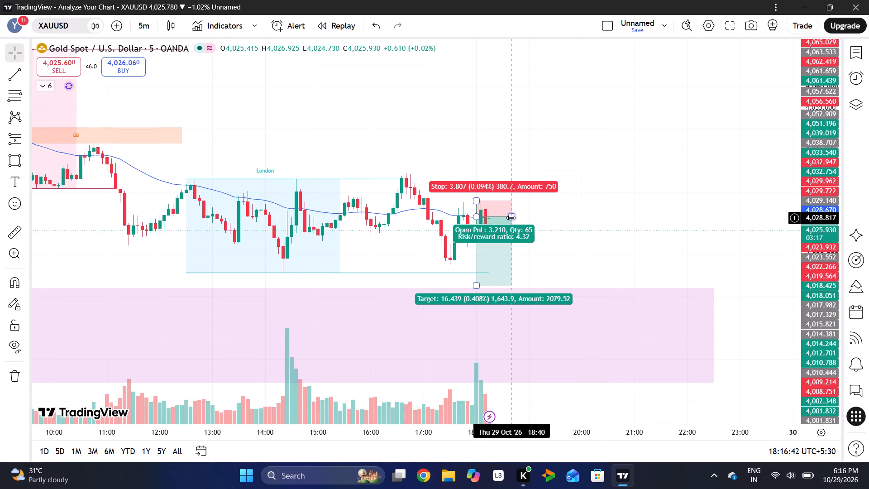
drag(511, 218, 515, 218)
click(580, 236)
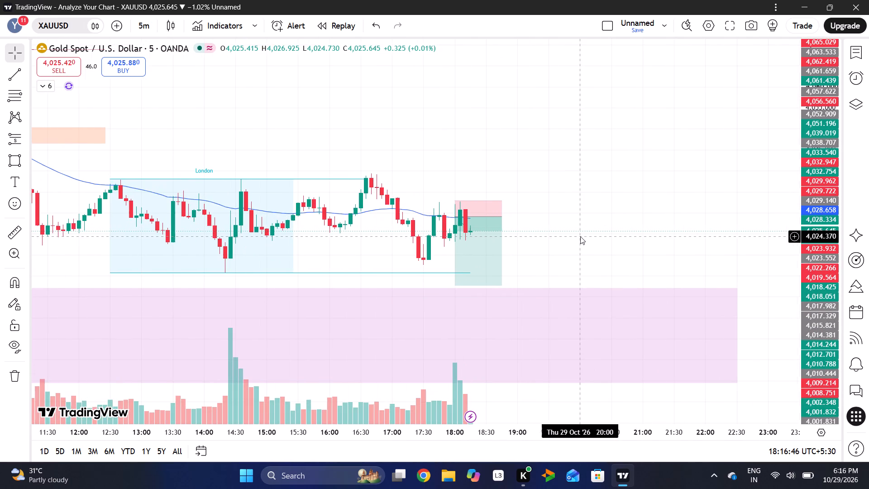
Examine the latest 5-minute gold candles around the short position, together with the London session and the purple zone below.
drag(817, 279, 867, 150)
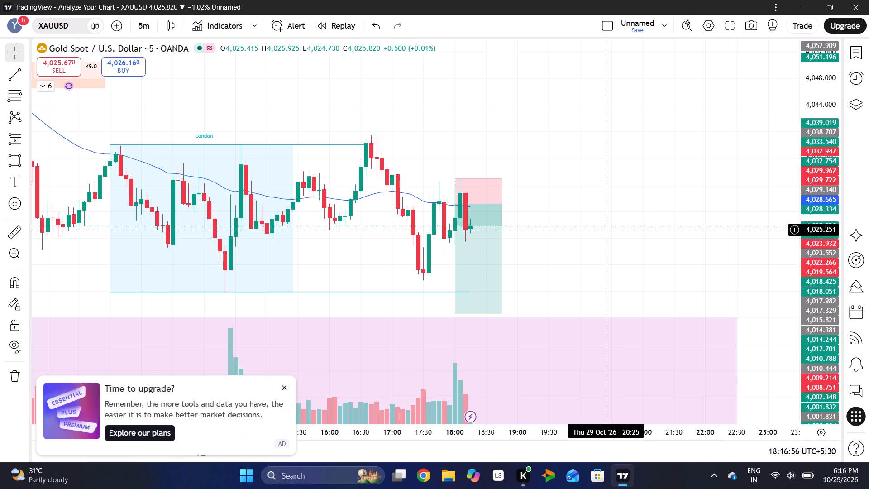
drag(819, 198, 850, 128)
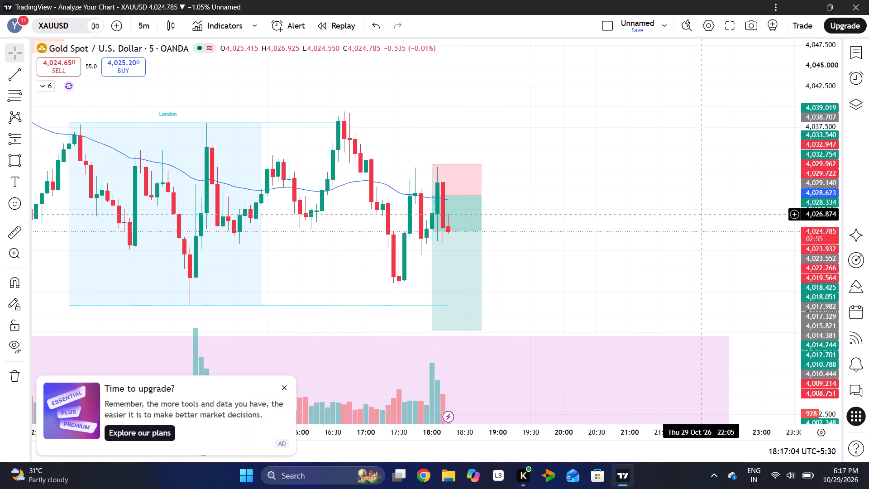
drag(826, 181, 825, 254)
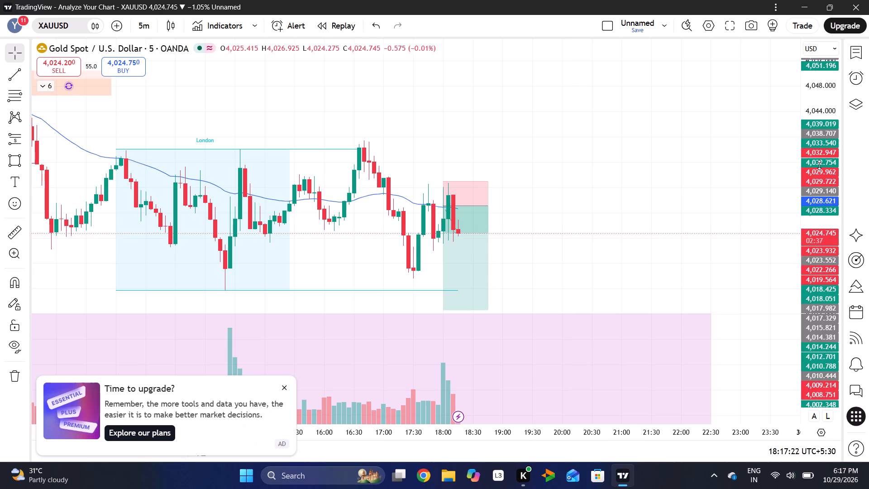
drag(819, 165, 814, 241)
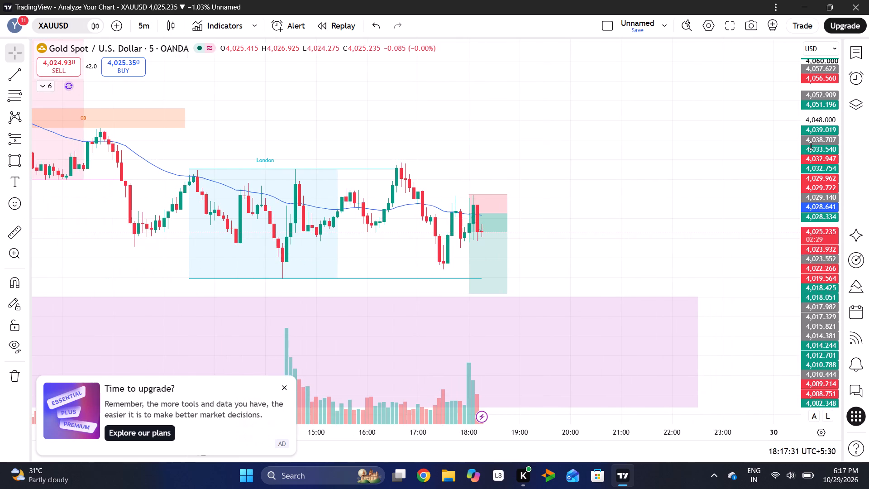
drag(811, 145, 793, 221)
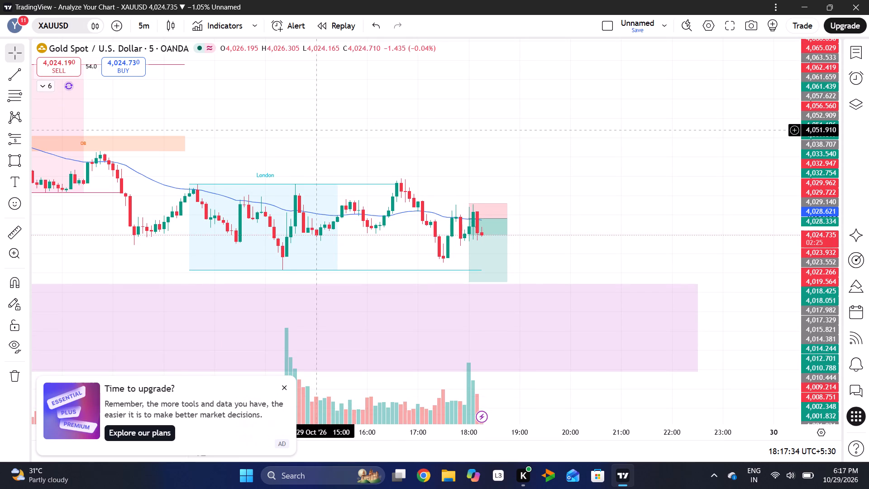
On the 15-minute gold chart, extend the short position's time span to 19:00 on 29 October.
click(140, 23)
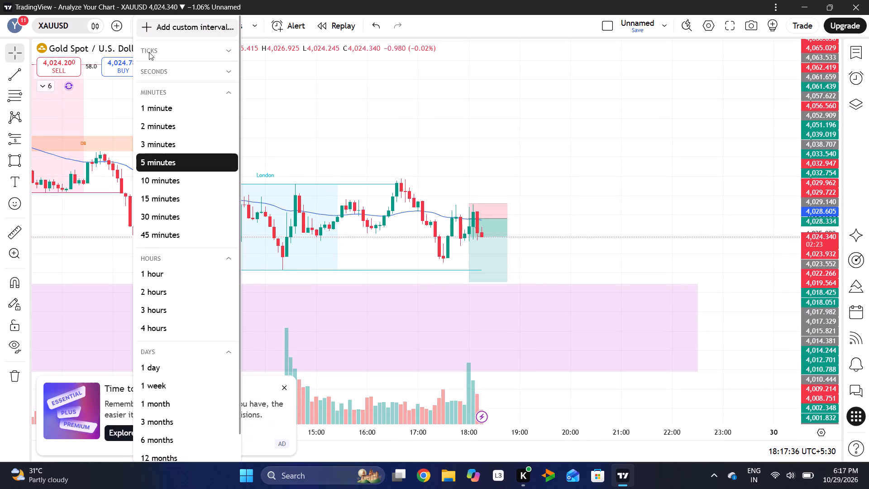
click(161, 205)
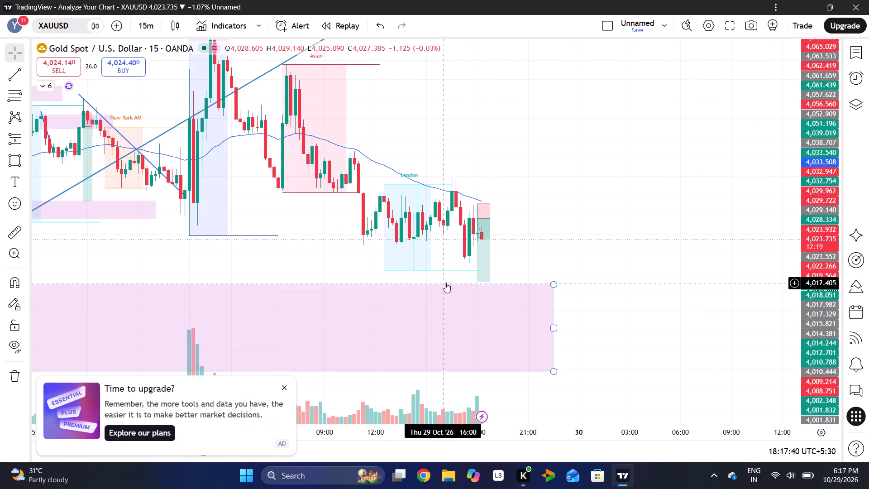
drag(829, 160, 828, 208)
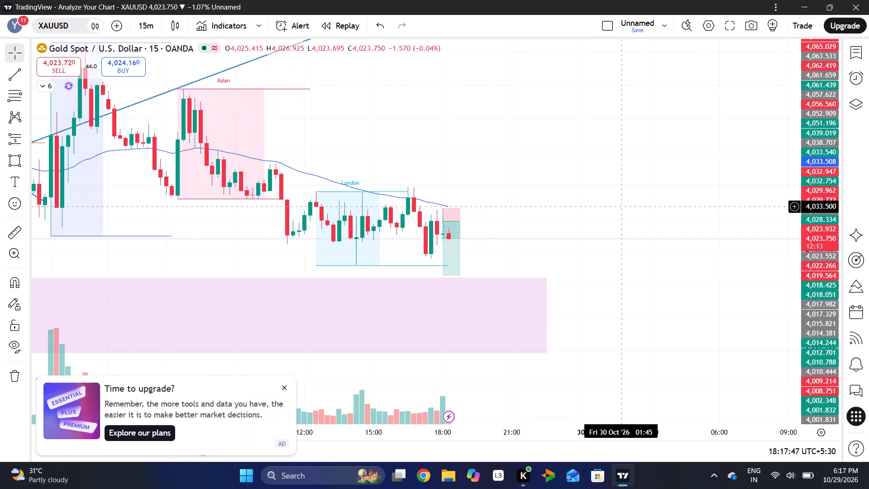
drag(621, 206, 532, 215)
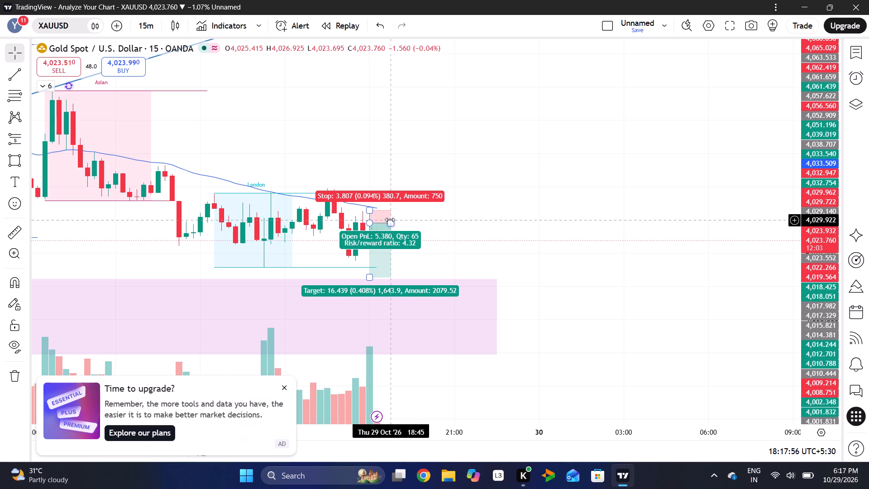
drag(390, 220, 394, 221)
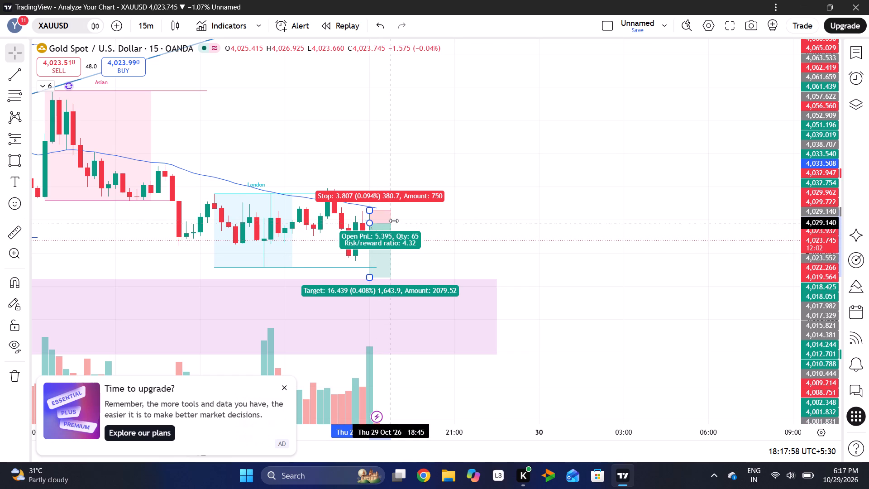
drag(394, 221, 401, 221)
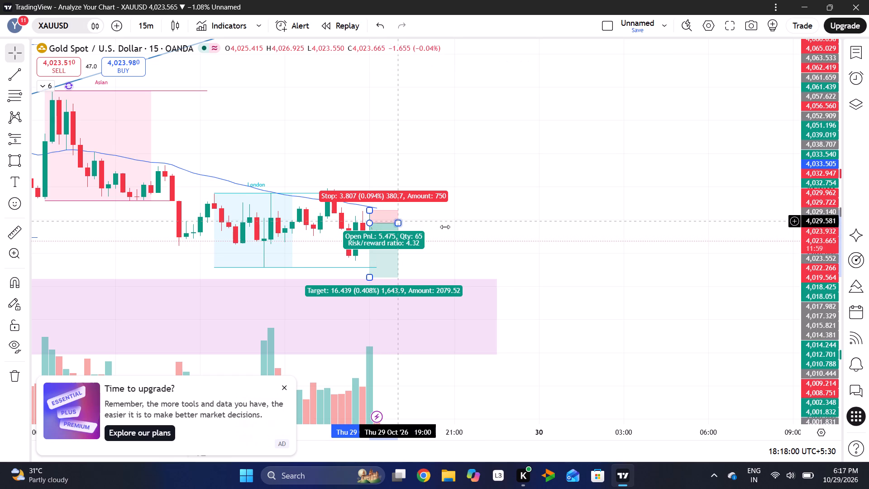
click(445, 227)
Return gold to the 5-minute interval and examine the latest candles inside the short position against the London range.
click(147, 28)
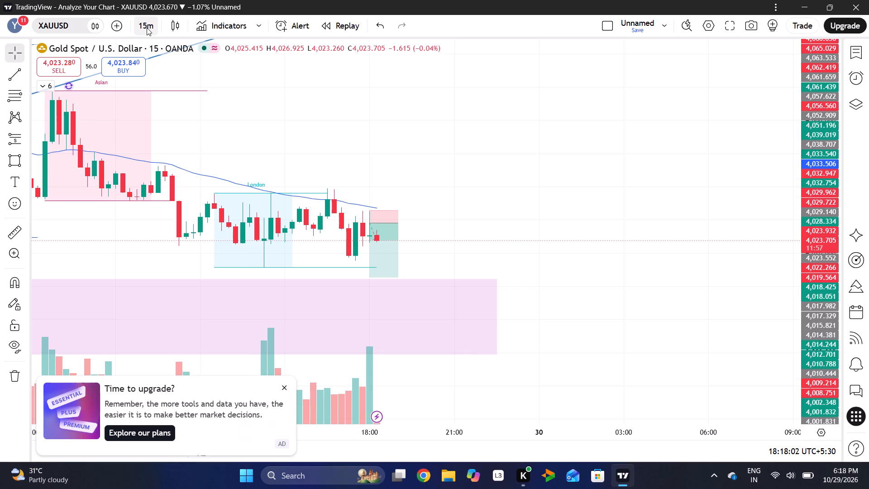
click(154, 155)
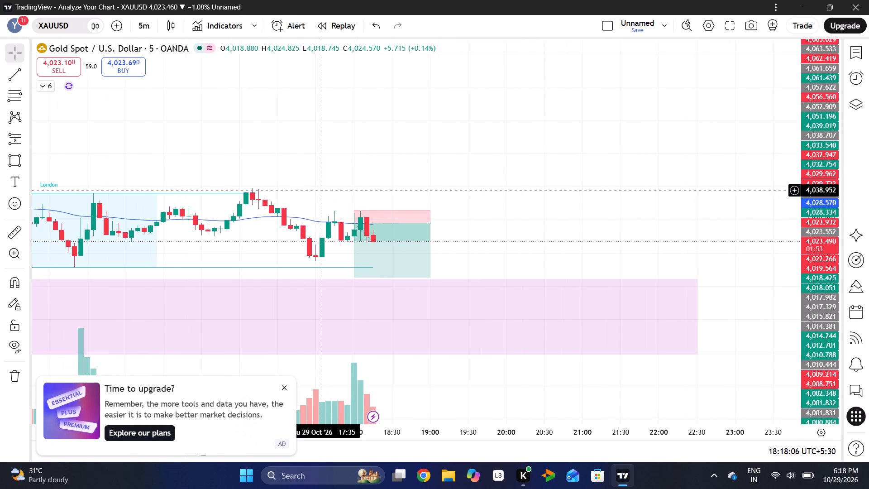
drag(823, 299, 815, 150)
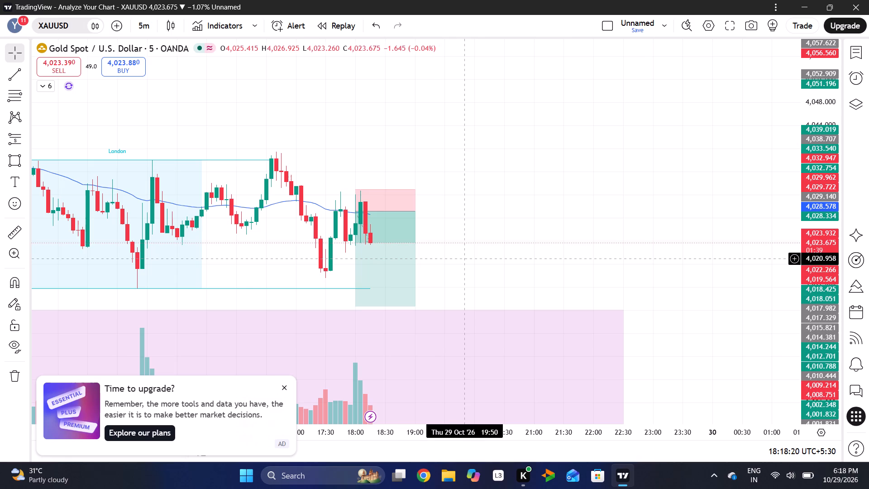
click(287, 390)
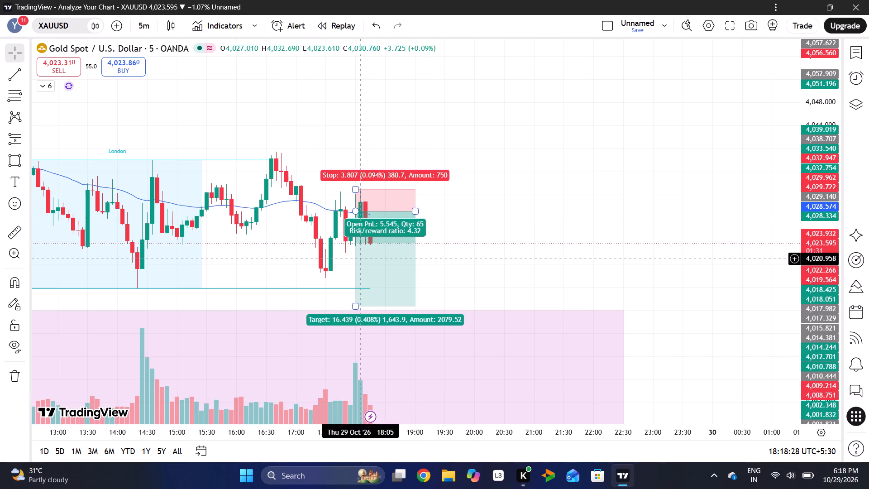
scroll(467, 235, right, 3)
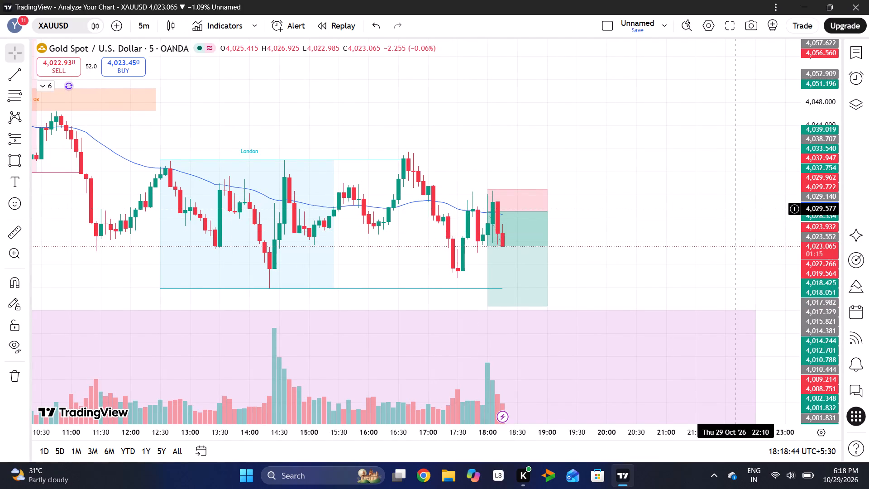
drag(826, 172, 819, 259)
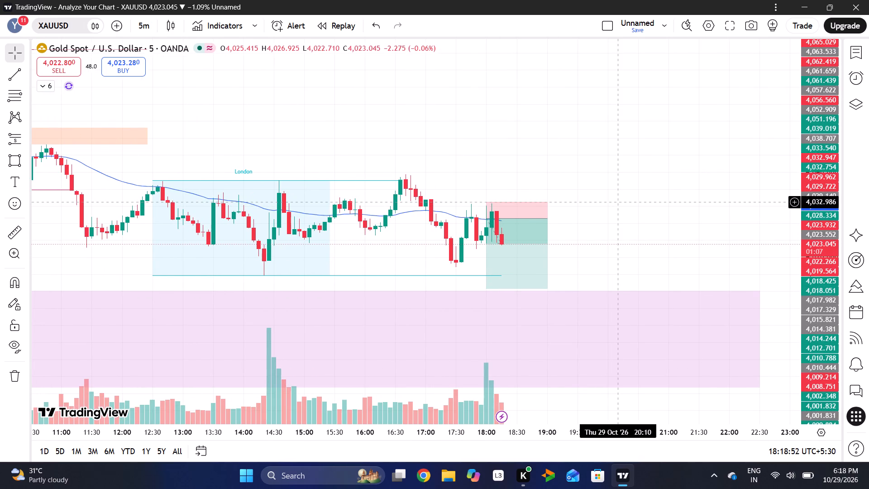
Switch gold to the 15-minute interval and review the decline from the Asian session to the short position.
click(142, 22)
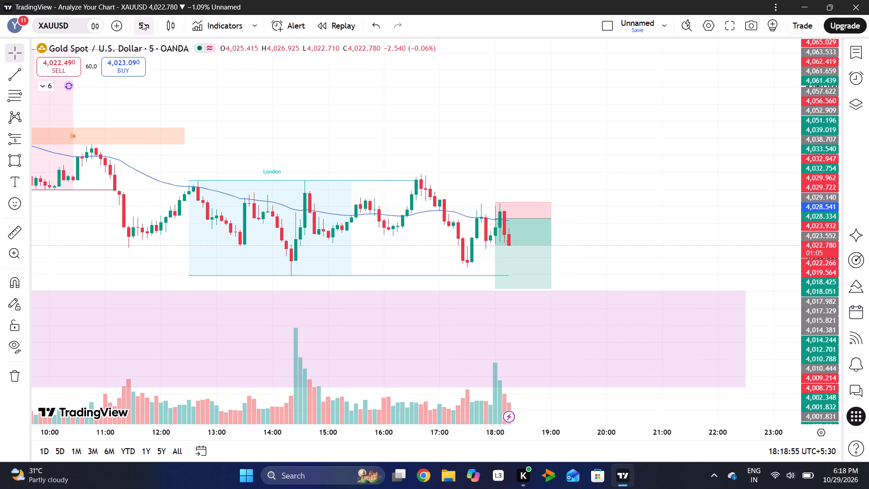
click(153, 205)
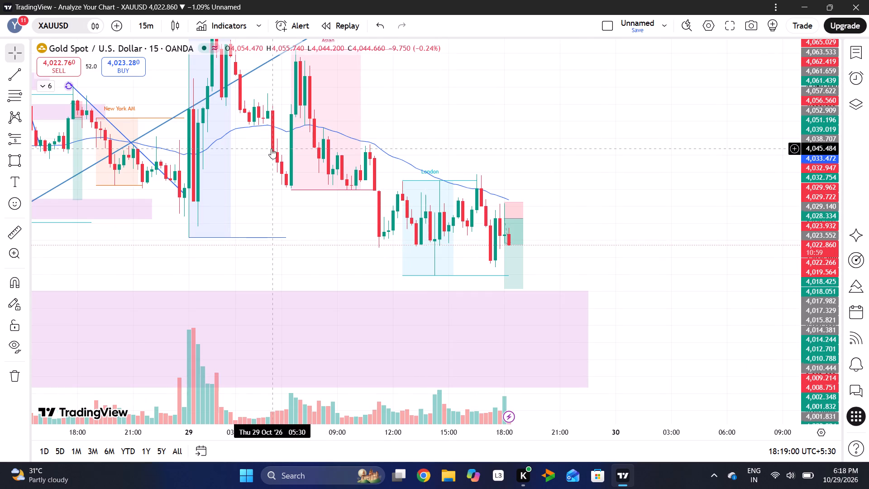
drag(809, 126, 809, 130)
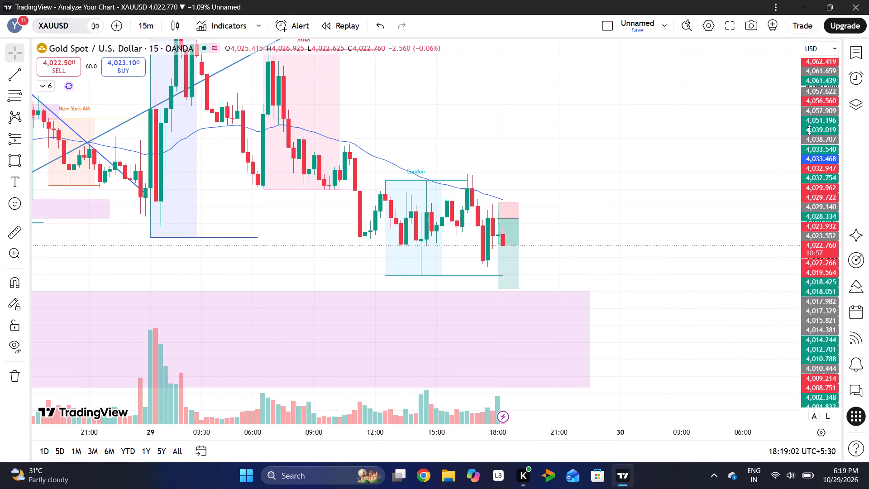
drag(809, 130, 791, 207)
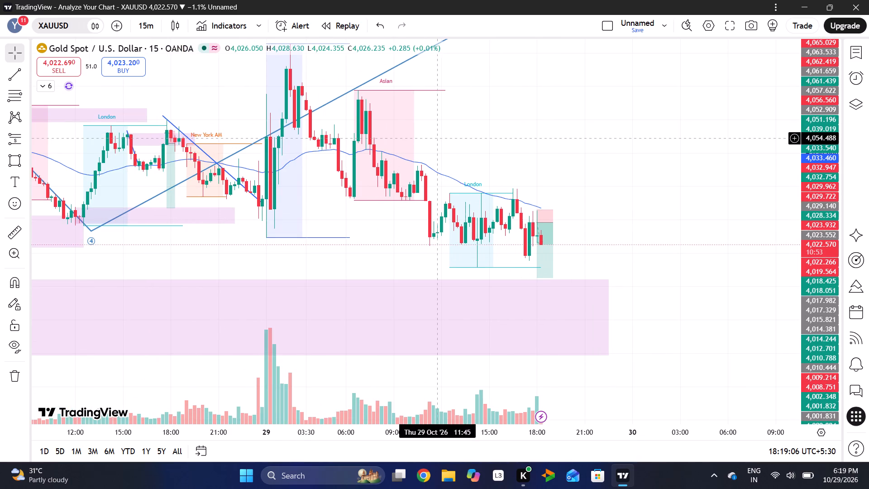
Switch the chart symbol from gold to Bitcoin, BTCUSD.
click(73, 28)
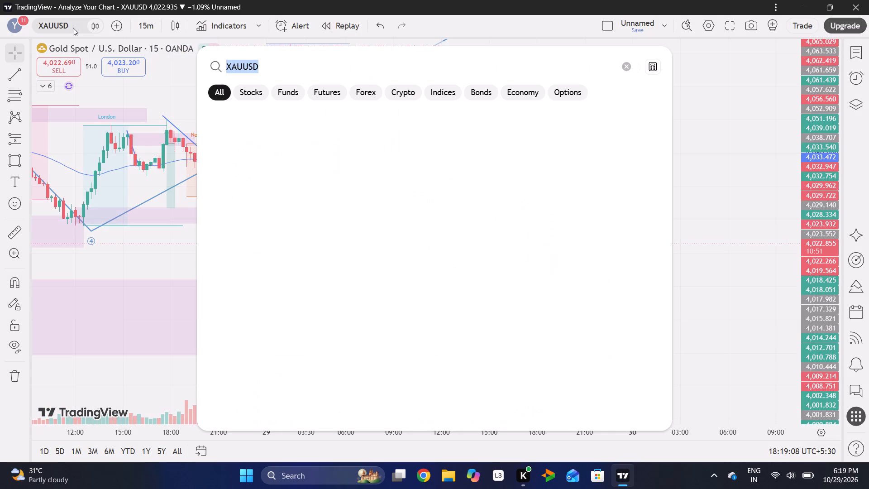
key(space)
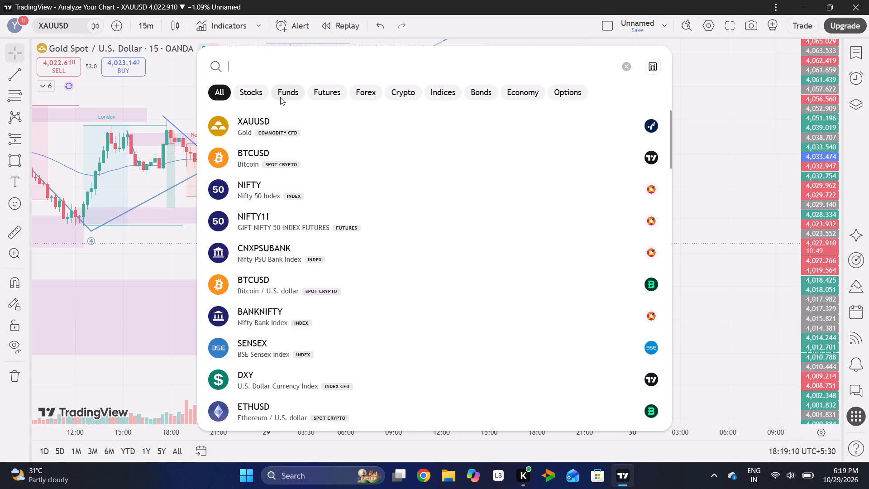
click(324, 165)
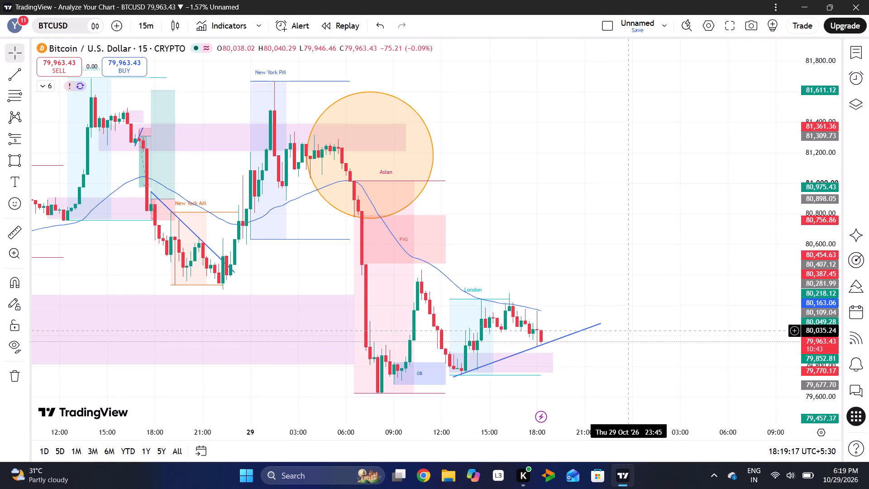
Place a long position starting at 19:00 on the 15-minute Bitcoin chart, with entry 79,894.27, stop 79,745.87 and target 80,988.66.
drag(627, 330, 646, 206)
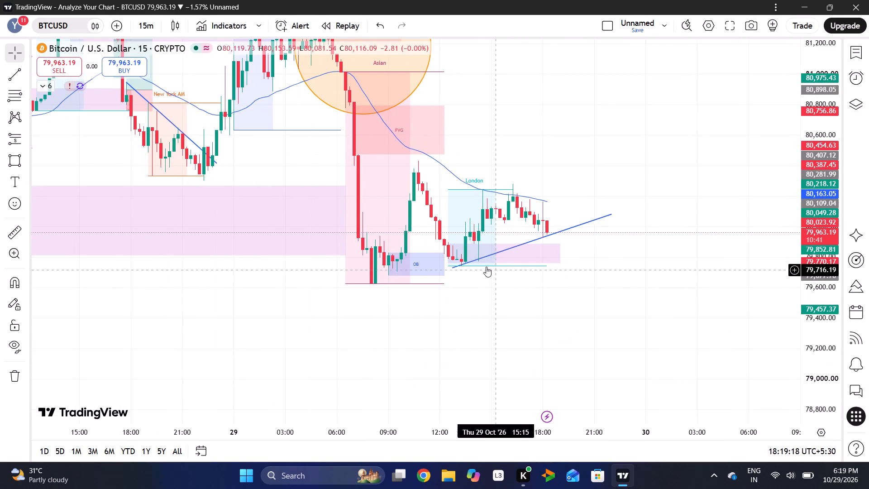
click(24, 140)
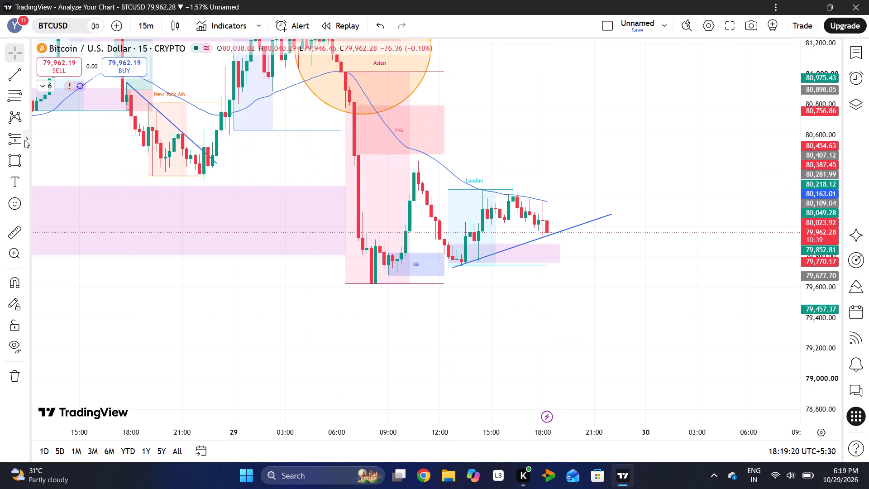
click(52, 150)
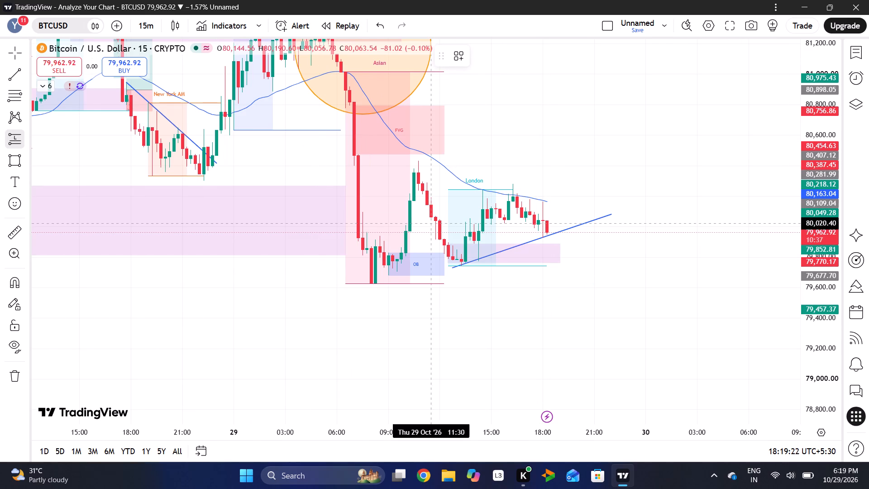
click(564, 246)
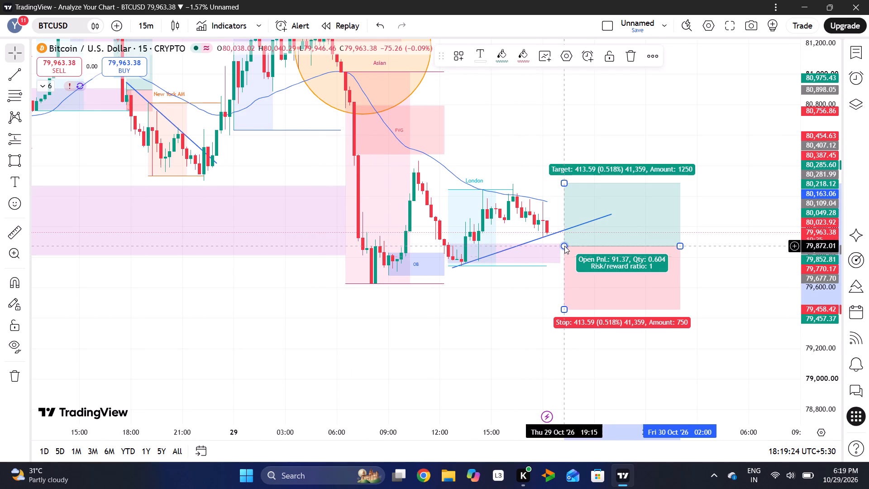
click(593, 248)
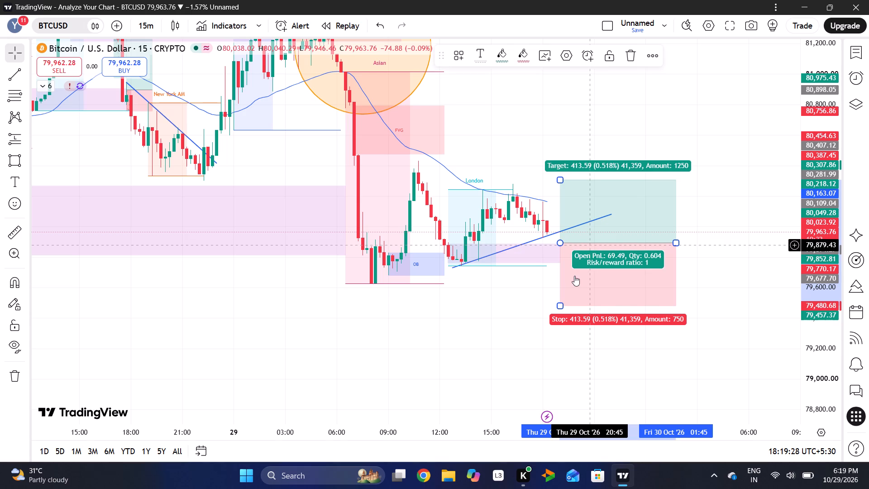
drag(560, 303, 575, 265)
drag(559, 179, 573, 96)
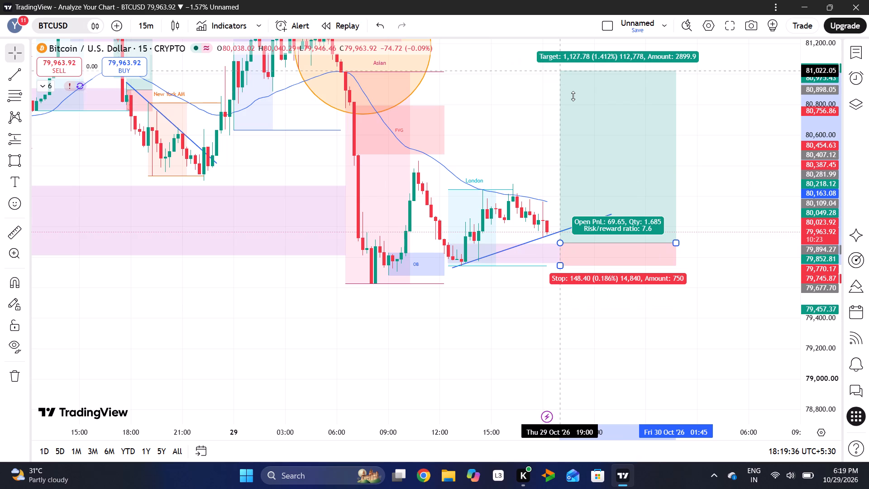
drag(573, 96, 567, 76)
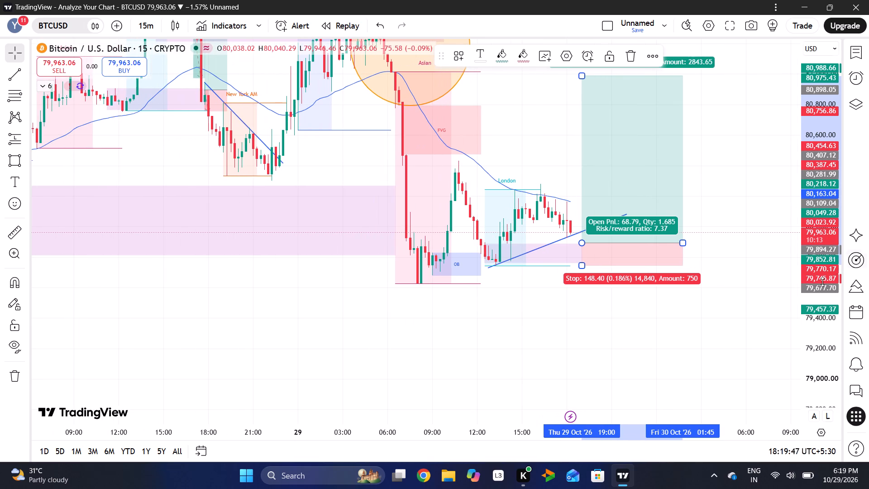
Review Bitcoin's long position against the rising support line on the 15-minute chart, and compare it on the 5-minute interval.
drag(822, 282, 857, 162)
drag(742, 197, 622, 261)
drag(816, 154, 802, 227)
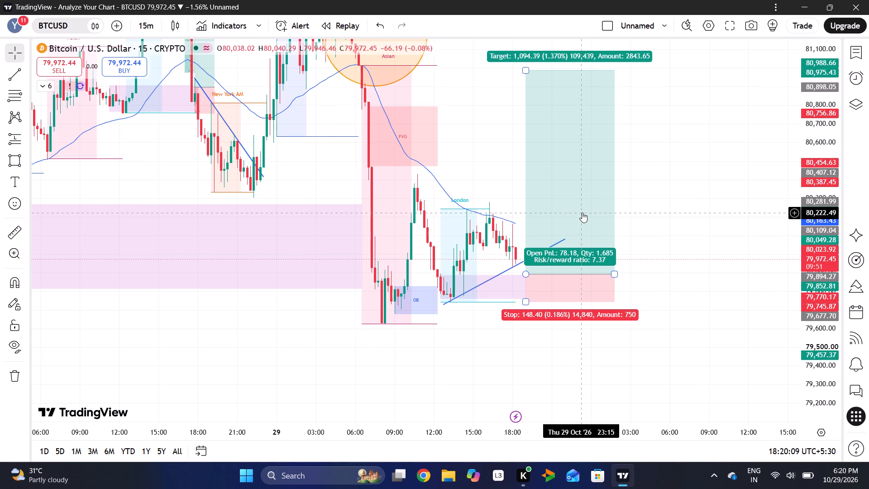
click(144, 27)
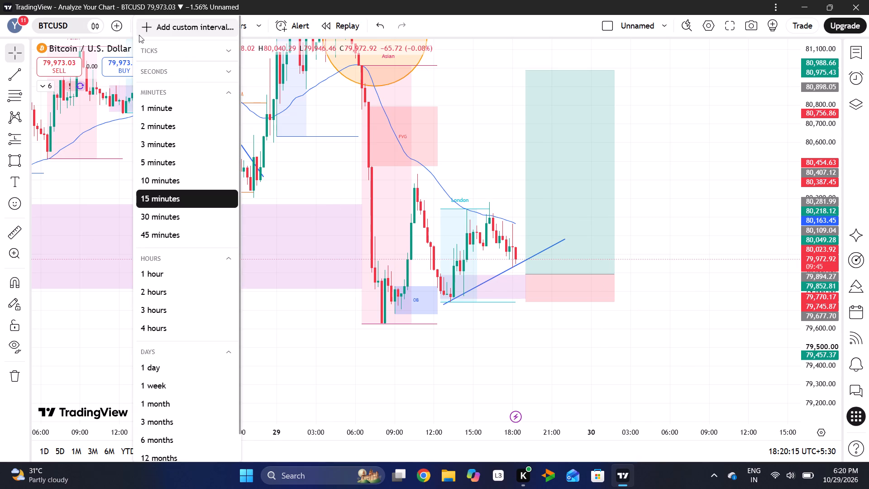
click(170, 160)
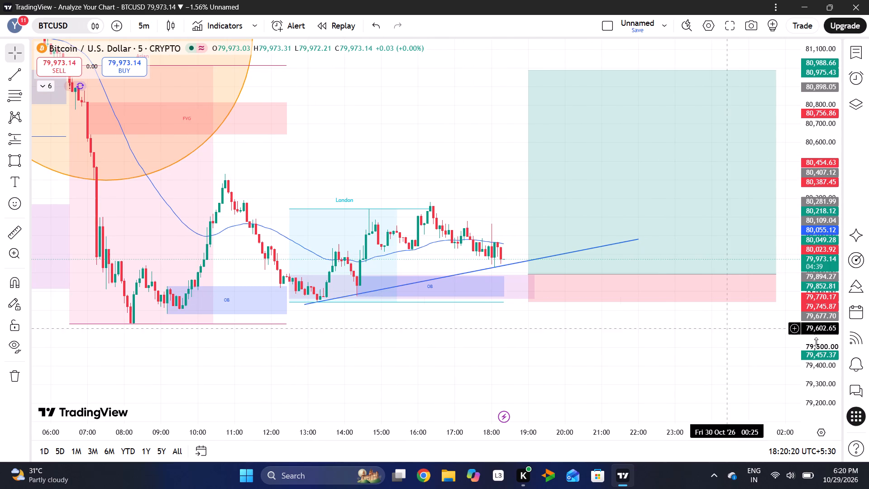
drag(817, 345, 836, 177)
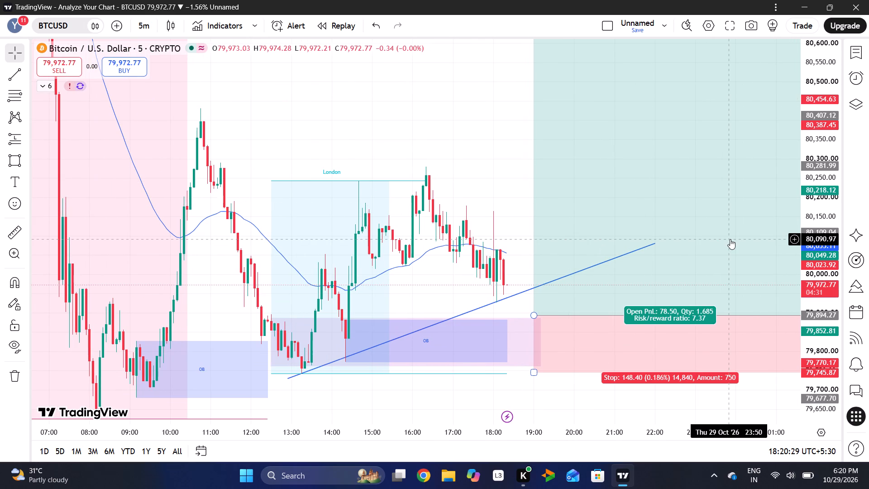
Examine Bitcoin's 5-minute price action from the Asian to the London session against the long position, dismissing the Windows Security notification.
drag(813, 165, 802, 260)
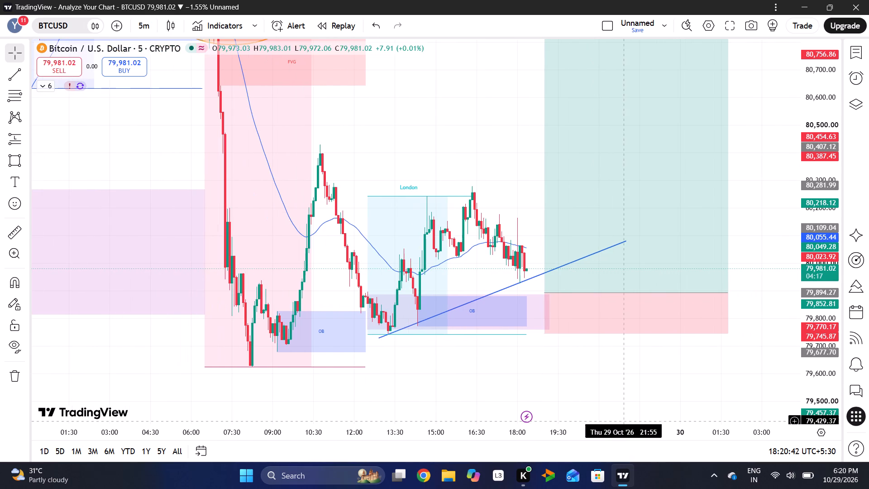
drag(810, 286, 806, 337)
drag(711, 353, 704, 432)
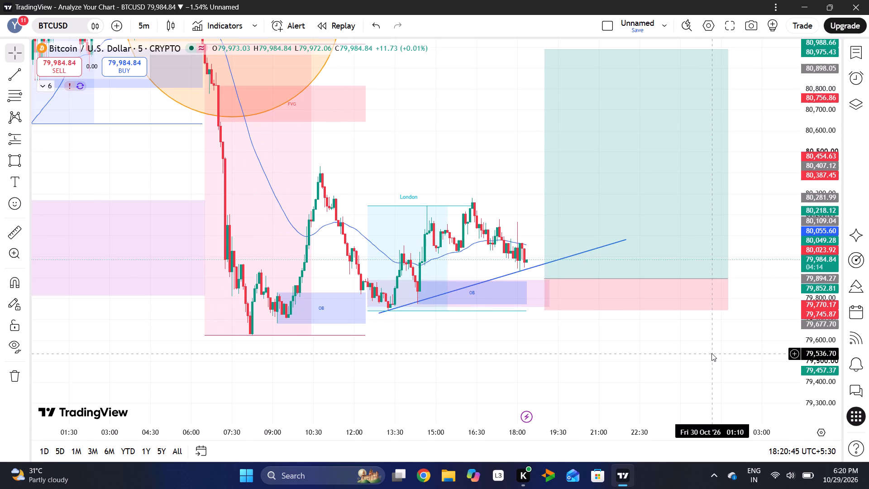
drag(713, 374, 638, 418)
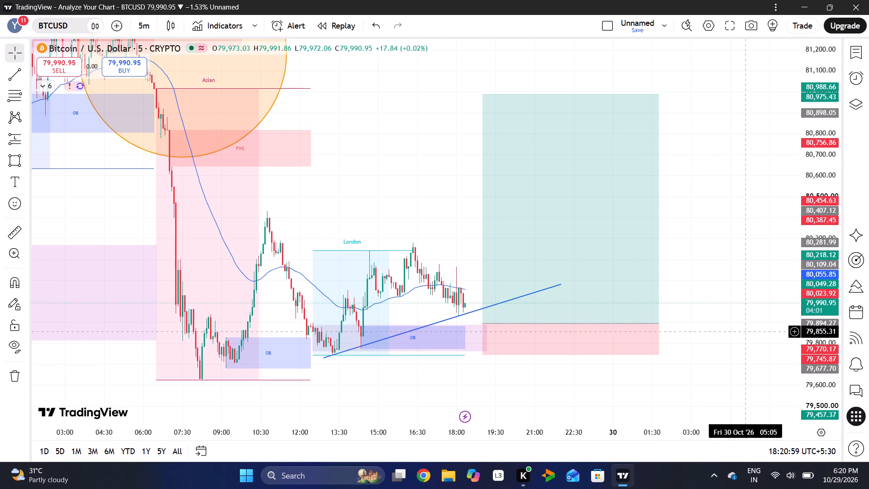
drag(832, 309, 824, 189)
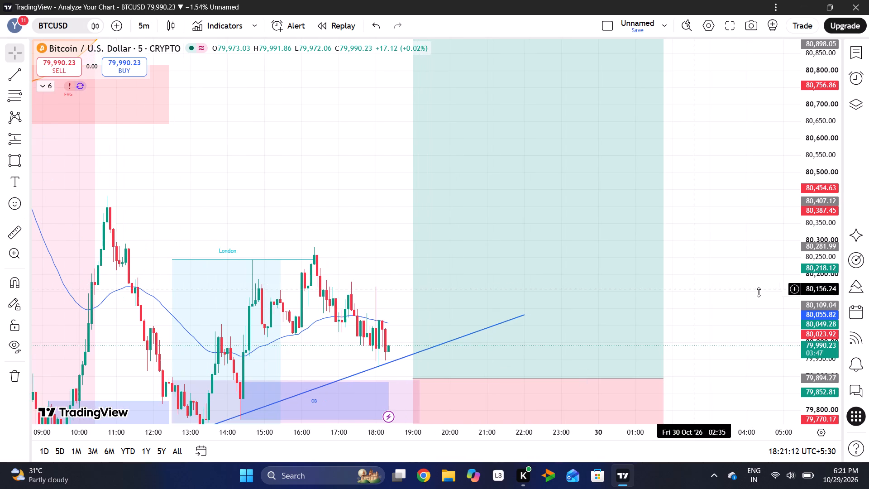
drag(811, 199, 811, 210)
drag(733, 277, 761, 195)
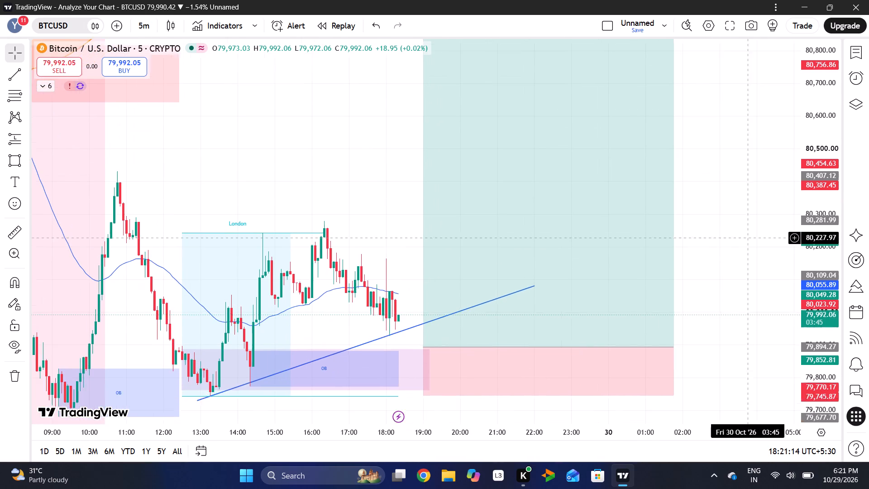
drag(761, 195, 769, 173)
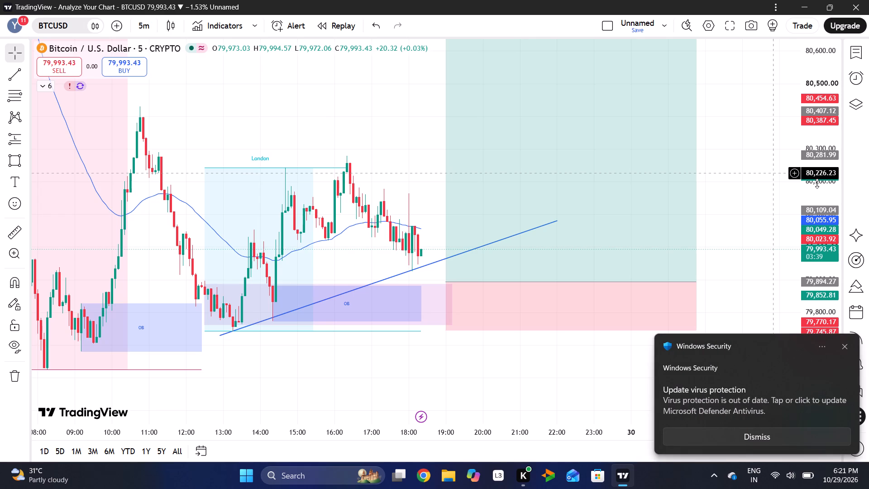
click(843, 343)
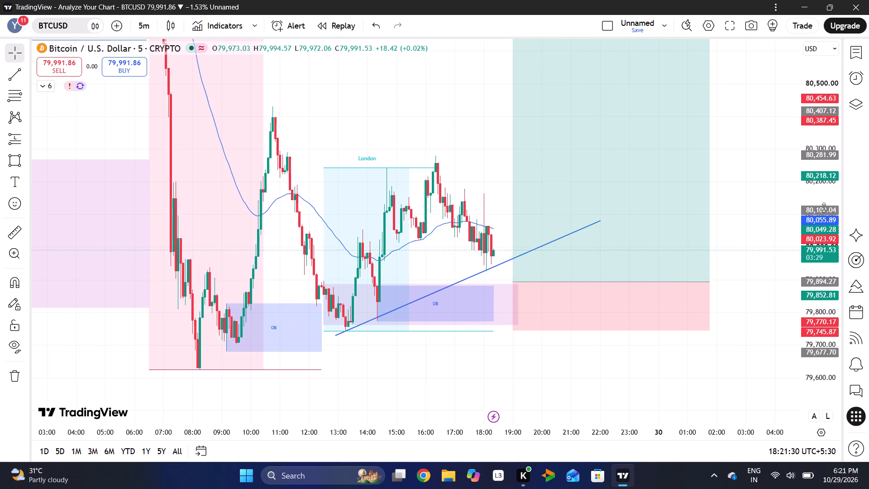
drag(824, 207, 821, 283)
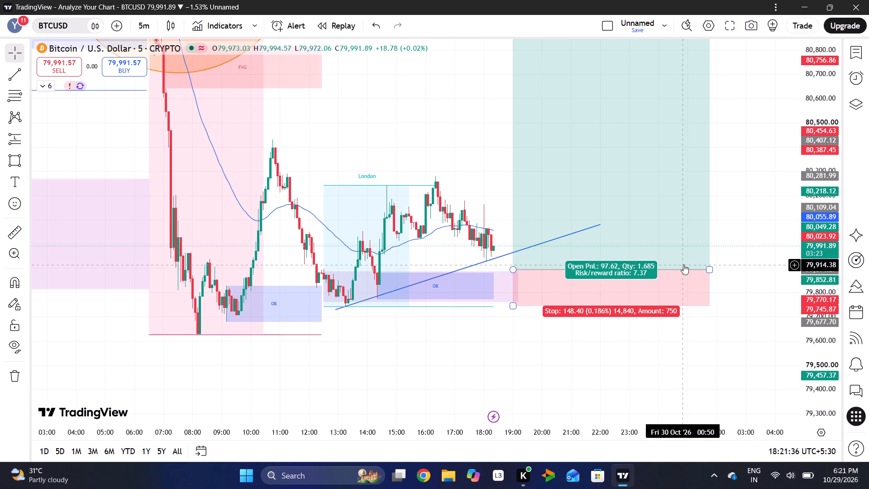
Move the Bitcoin long position to start at about 18:35, with entry 79,885.68, stop 79,737.28 and target 80,980.07.
drag(683, 264, 673, 264)
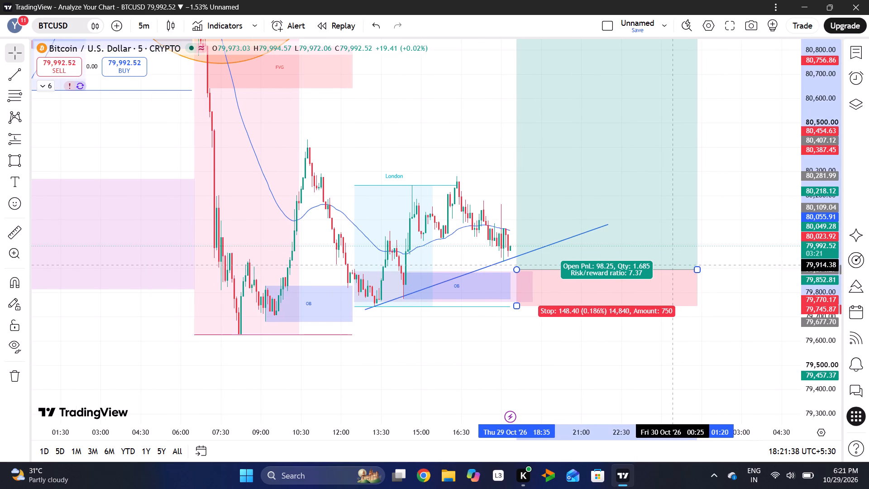
drag(673, 264, 668, 264)
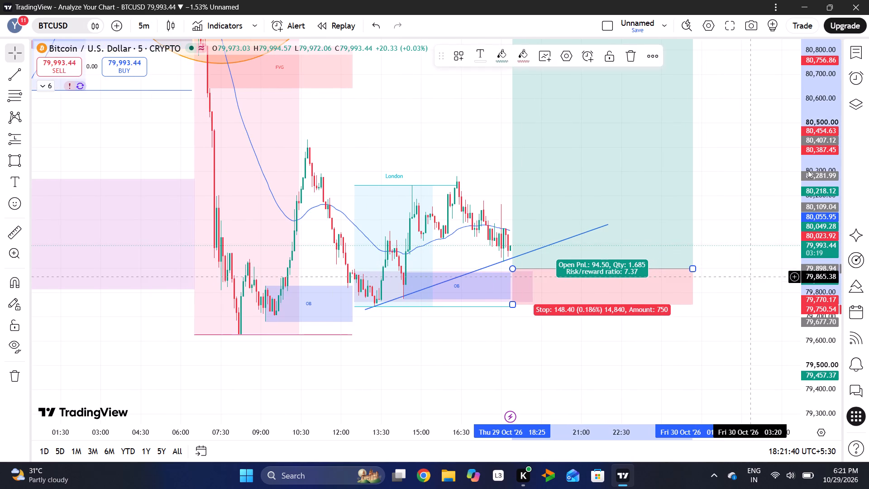
drag(809, 169, 811, 232)
click(769, 217)
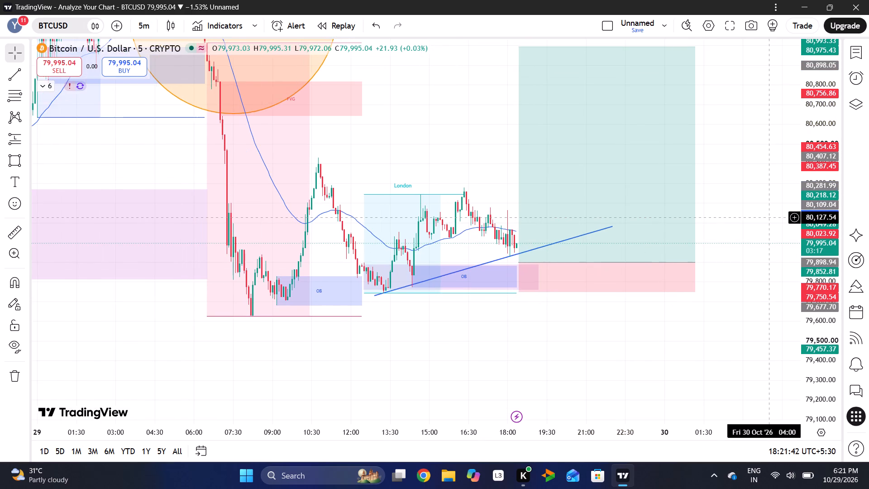
click(769, 217)
drag(492, 436, 532, 427)
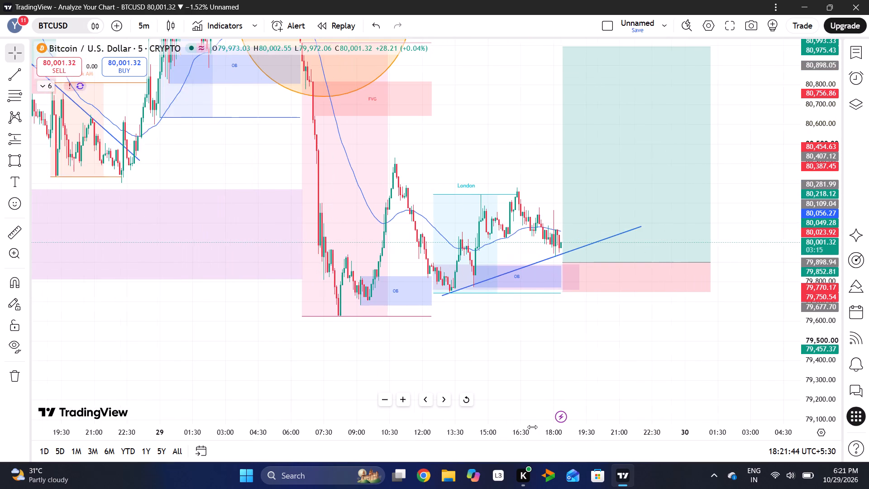
drag(532, 427, 533, 427)
drag(633, 359, 512, 337)
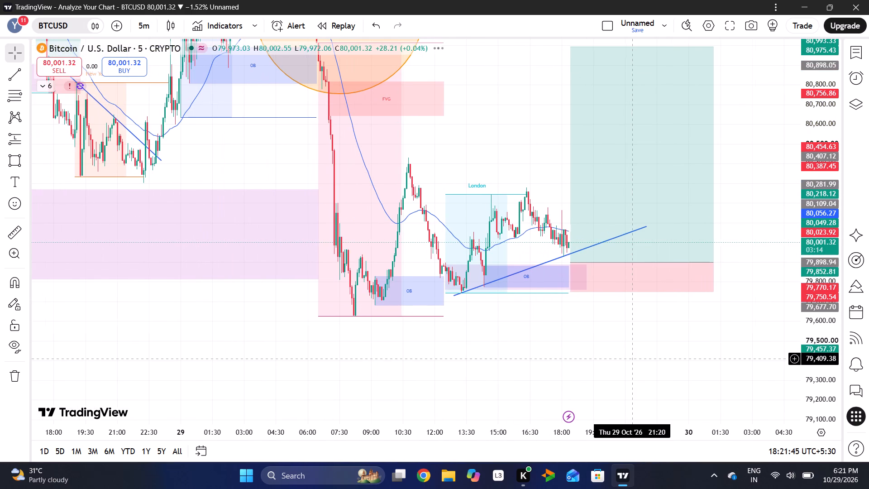
drag(829, 171, 817, 215)
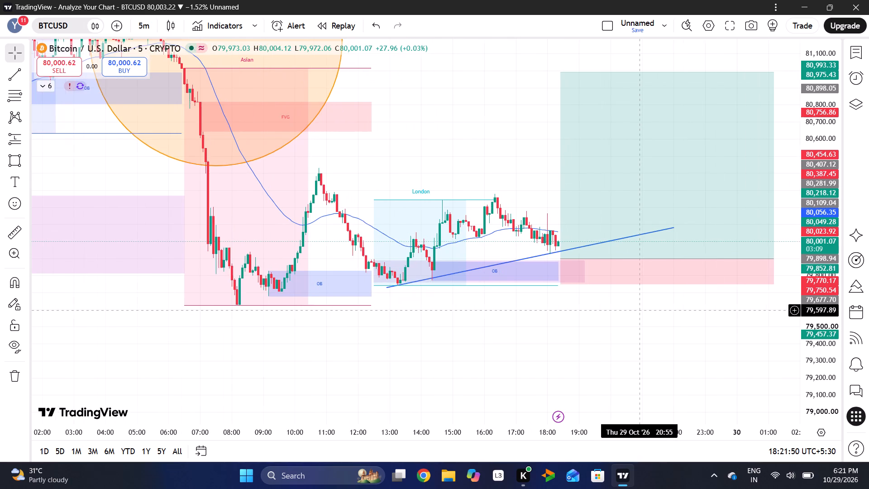
drag(619, 264, 623, 263)
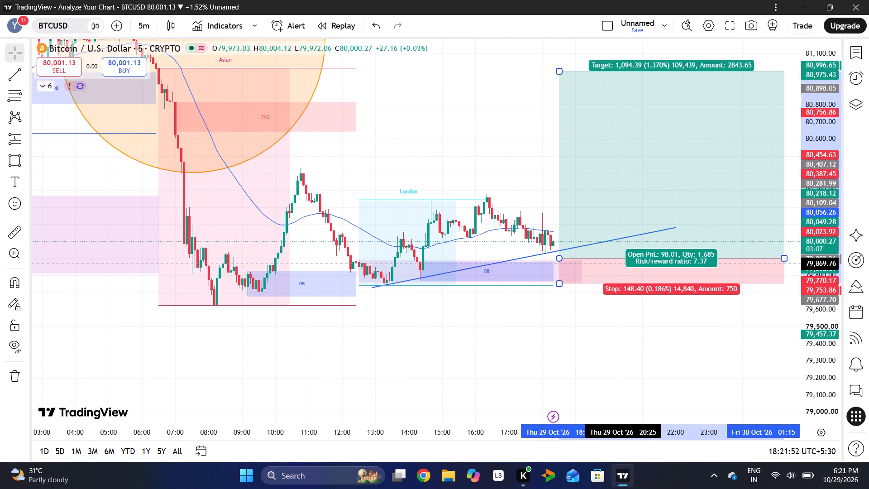
drag(623, 263, 626, 266)
click(552, 324)
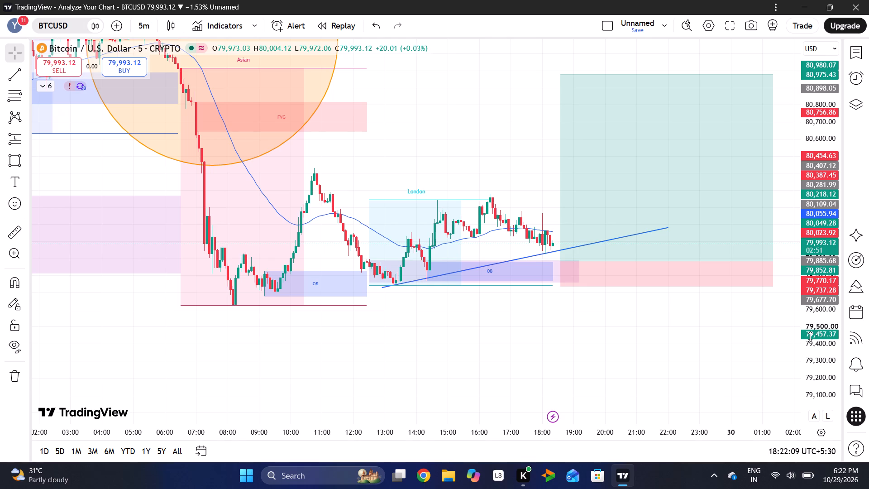
Review the repositioned long position against the rising support line, order block and earlier session decline on the 5-minute chart.
drag(668, 325, 533, 375)
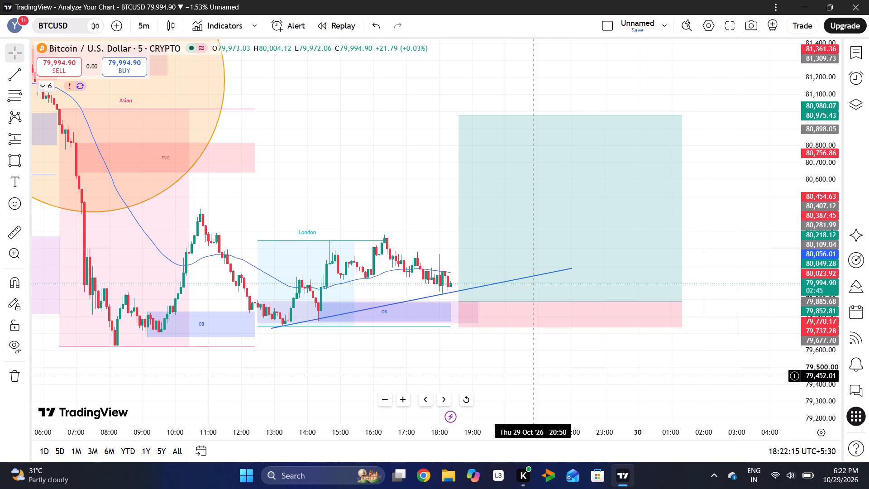
drag(800, 366, 805, 252)
drag(714, 284, 725, 154)
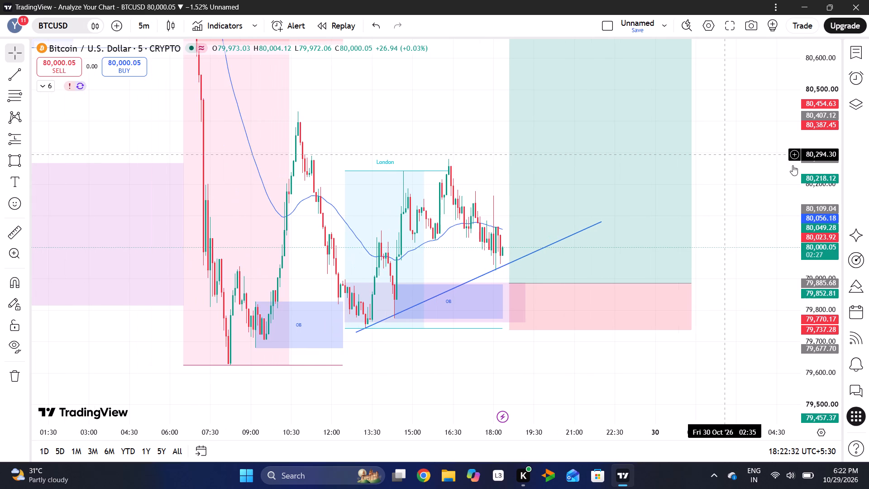
drag(820, 154, 800, 280)
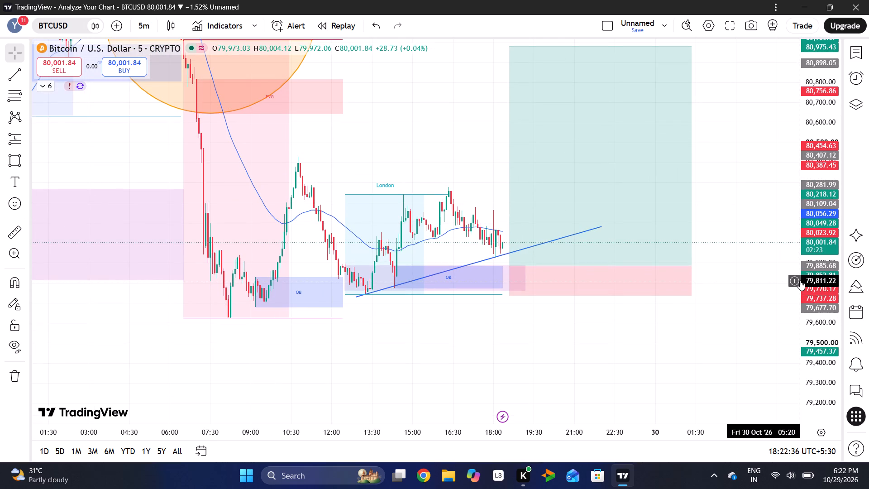
scroll(719, 347, right, 1)
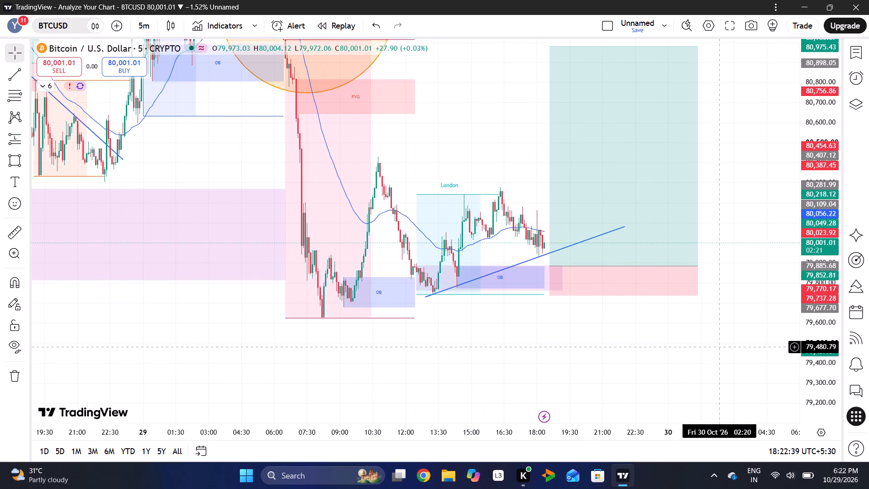
drag(822, 199, 820, 287)
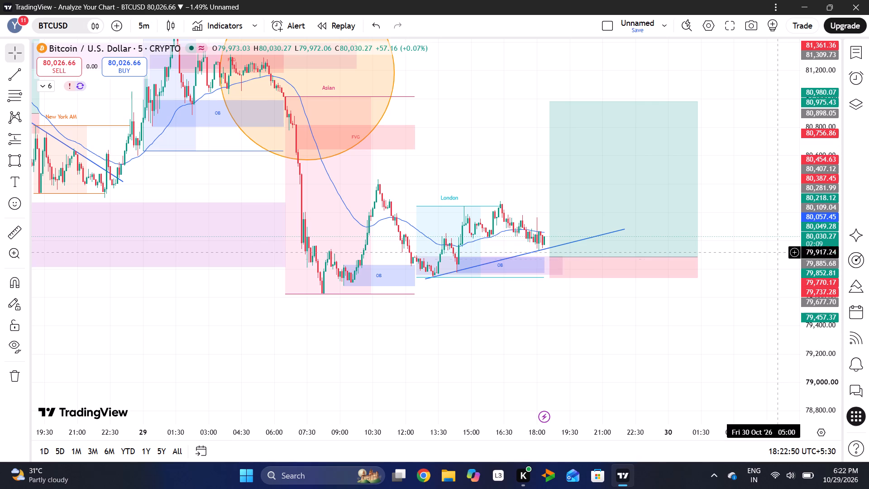
Switch Bitcoin to the 15-minute interval and examine price at the rising support line and demand zone, closing the advertisement.
click(151, 30)
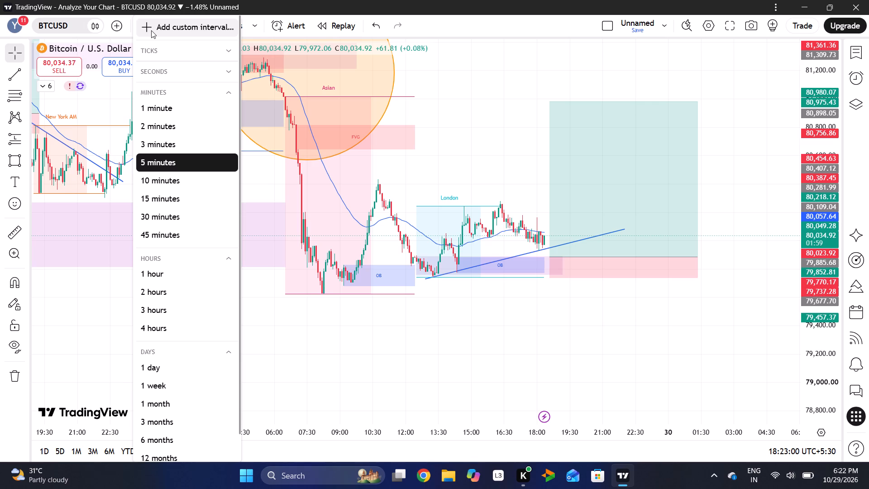
click(146, 202)
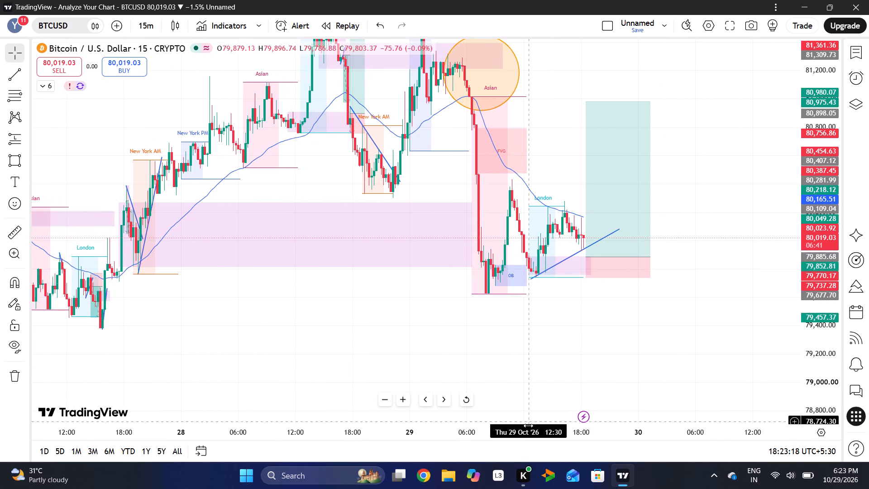
drag(526, 429, 396, 442)
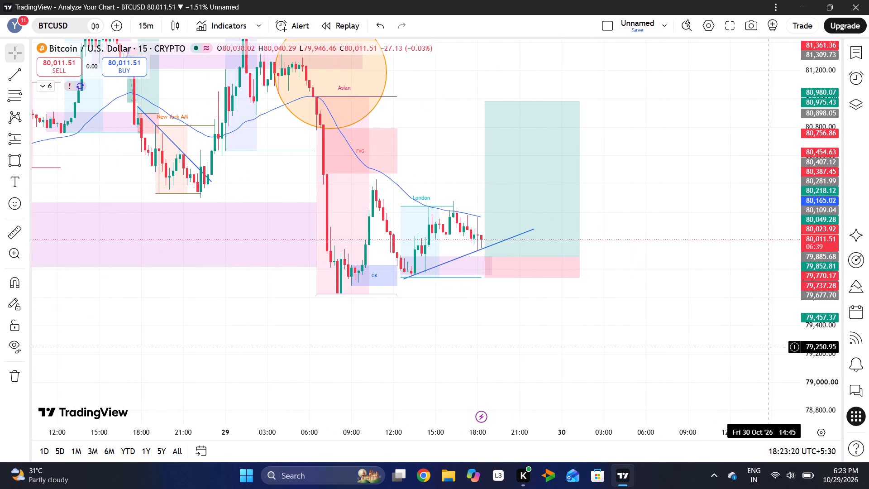
drag(817, 328, 834, 215)
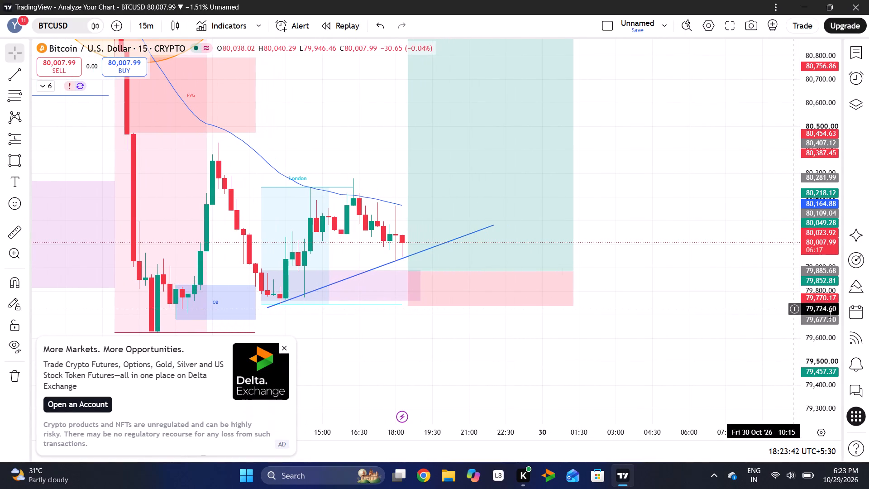
drag(809, 311, 818, 202)
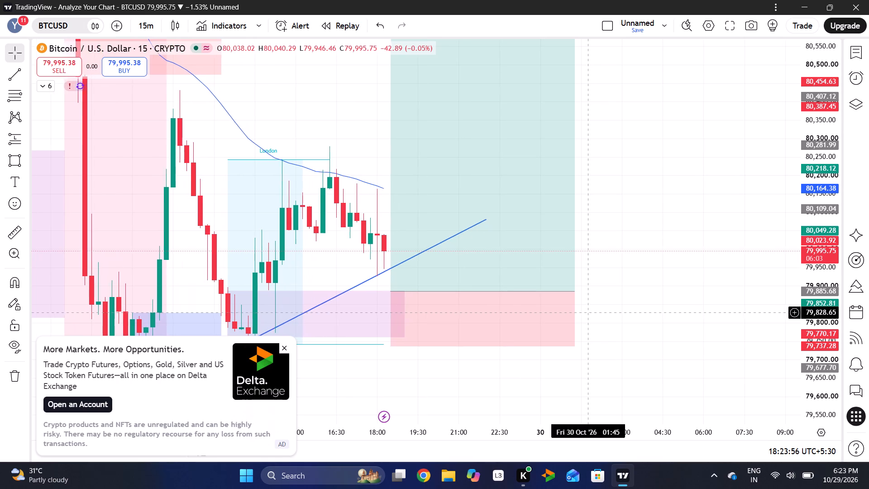
drag(815, 256, 820, 321)
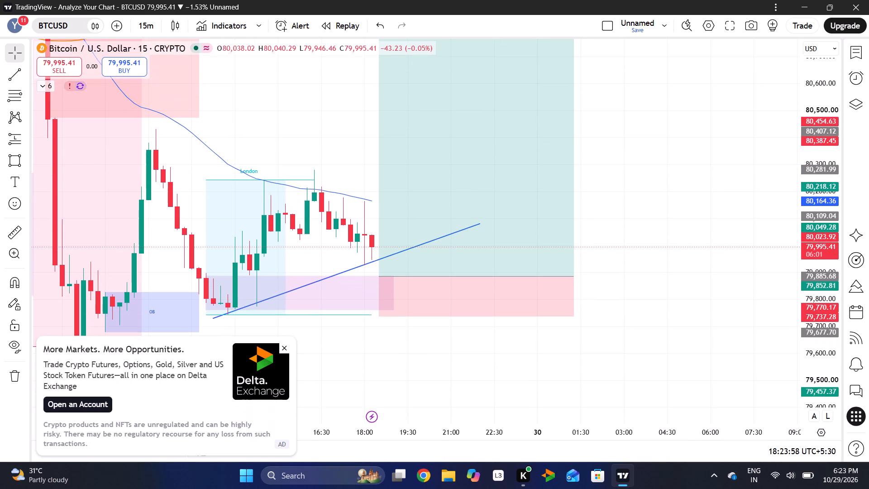
drag(595, 433, 707, 425)
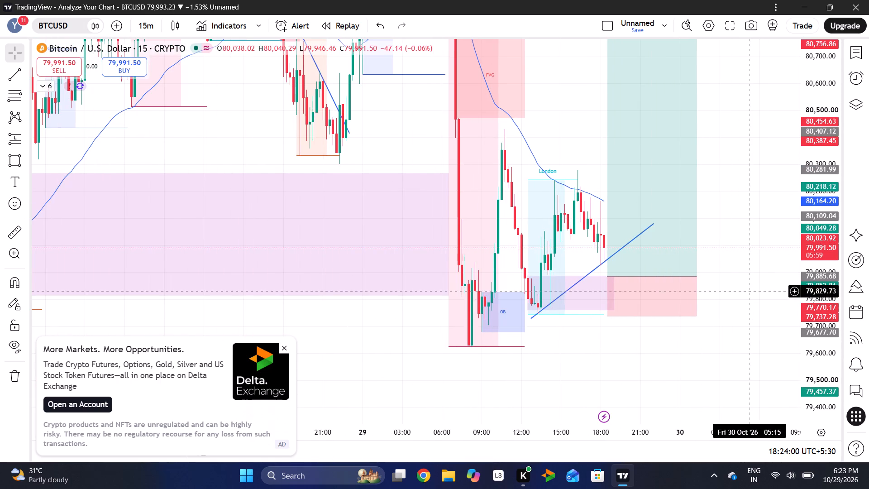
drag(751, 291, 613, 334)
double_click(845, 135)
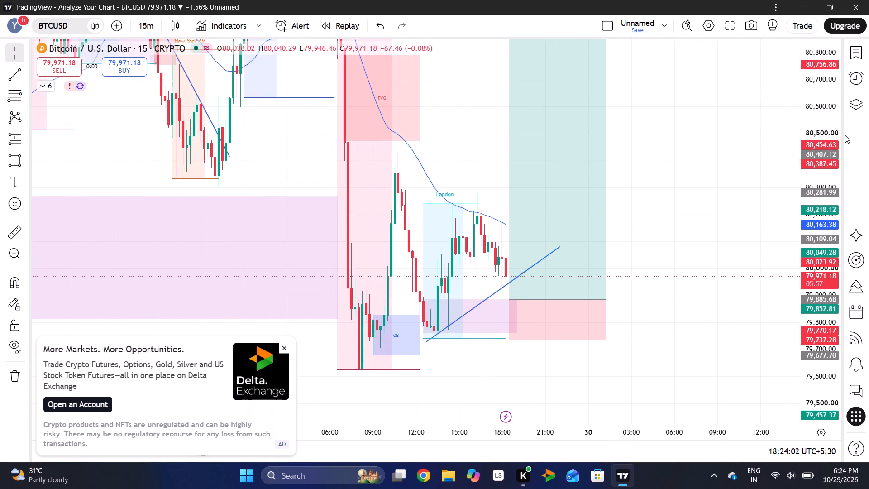
drag(826, 125, 831, 208)
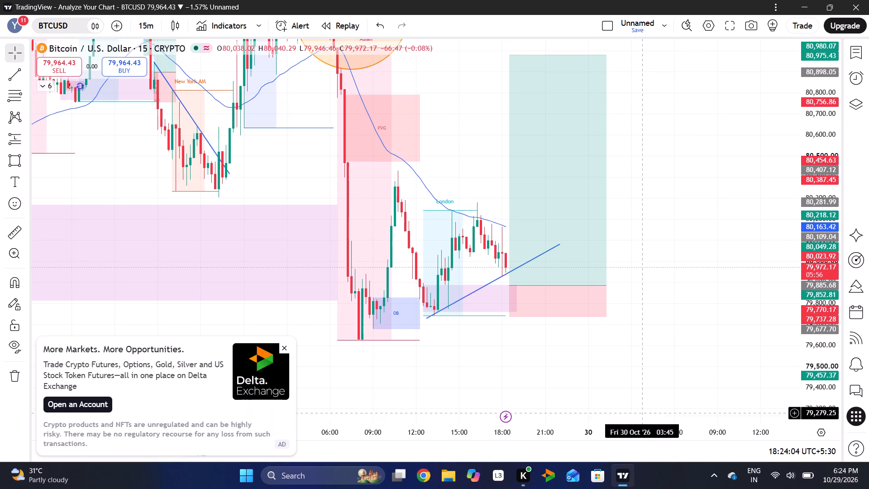
drag(634, 435, 486, 454)
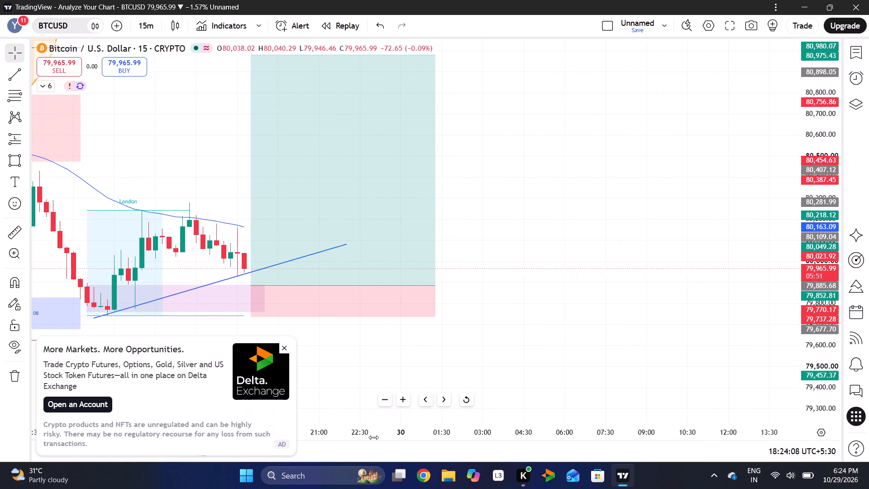
click(288, 353)
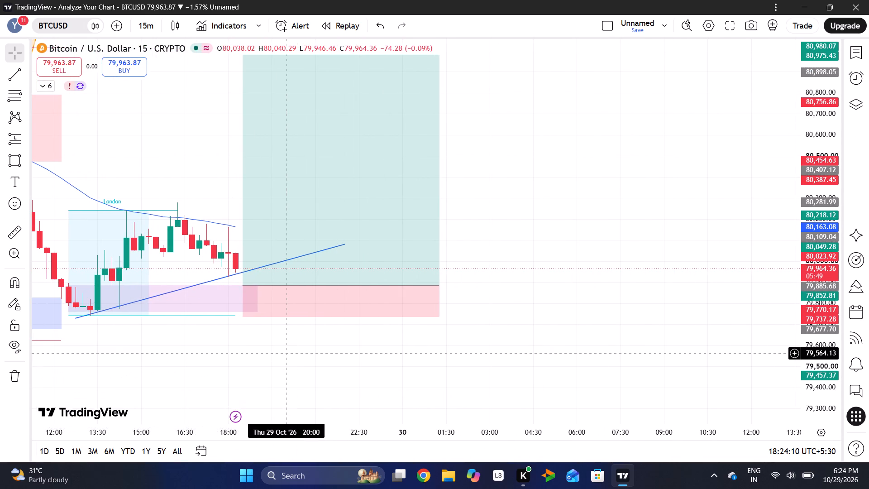
drag(288, 353, 491, 369)
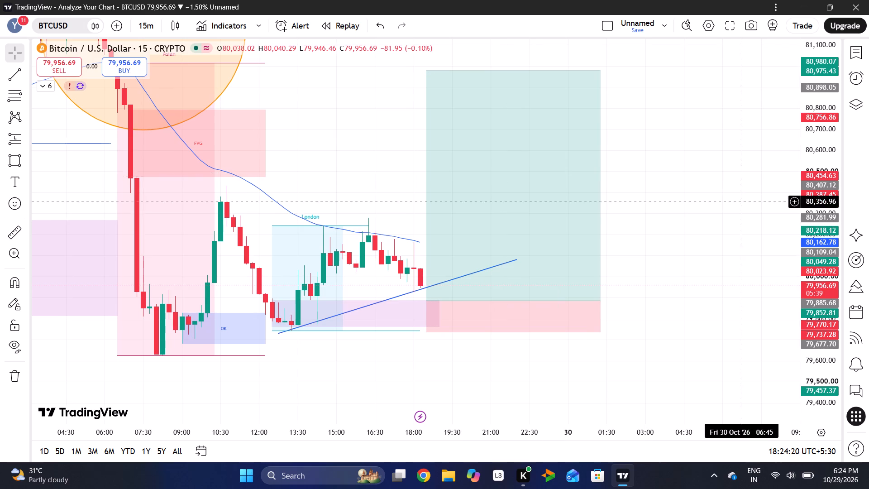
drag(822, 255, 822, 58)
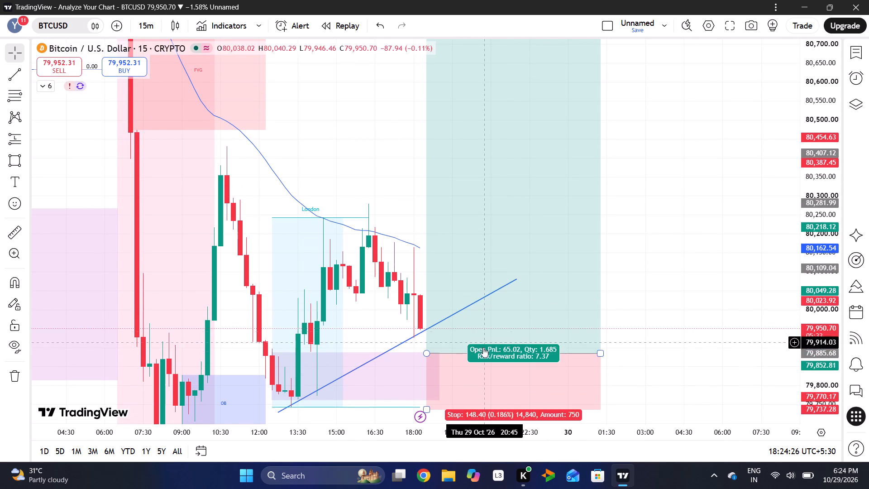
Switch Bitcoin to the 5-minute interval with a wider price range around the long position and rising support line.
click(151, 27)
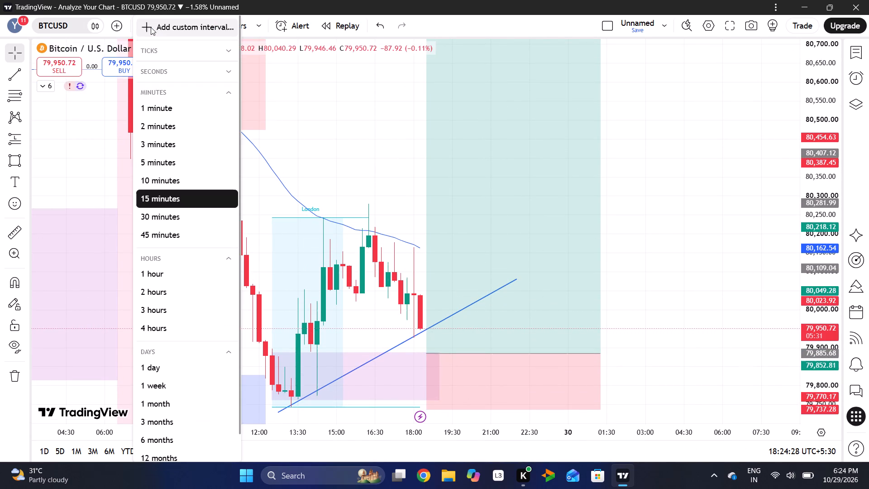
click(155, 159)
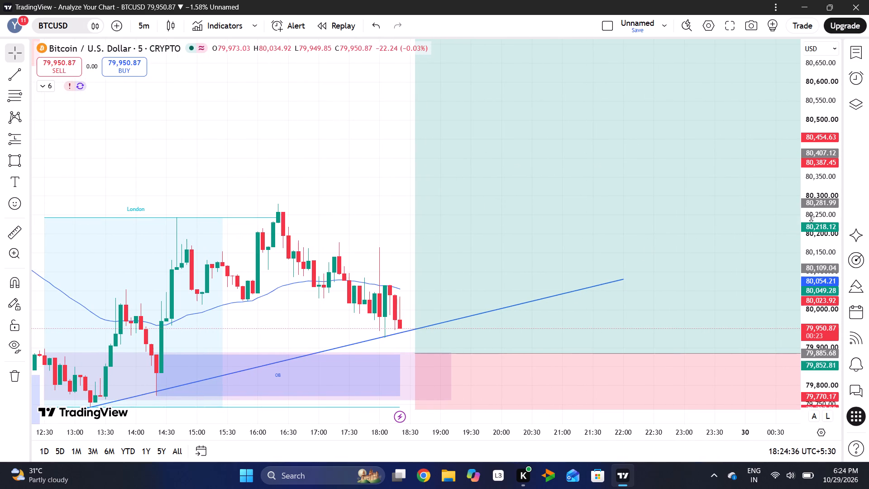
drag(812, 217, 821, 307)
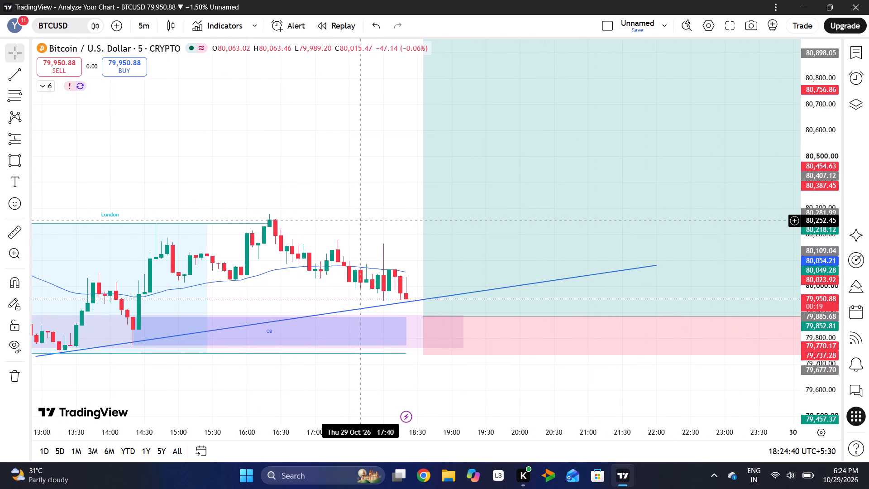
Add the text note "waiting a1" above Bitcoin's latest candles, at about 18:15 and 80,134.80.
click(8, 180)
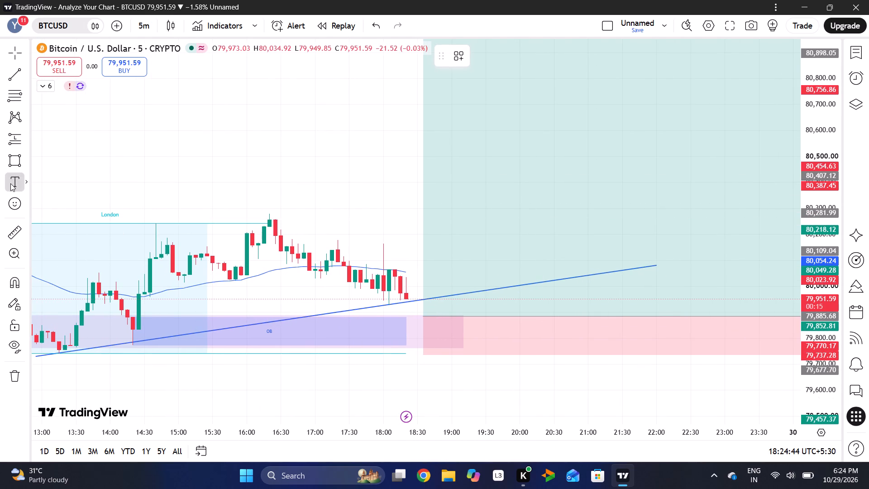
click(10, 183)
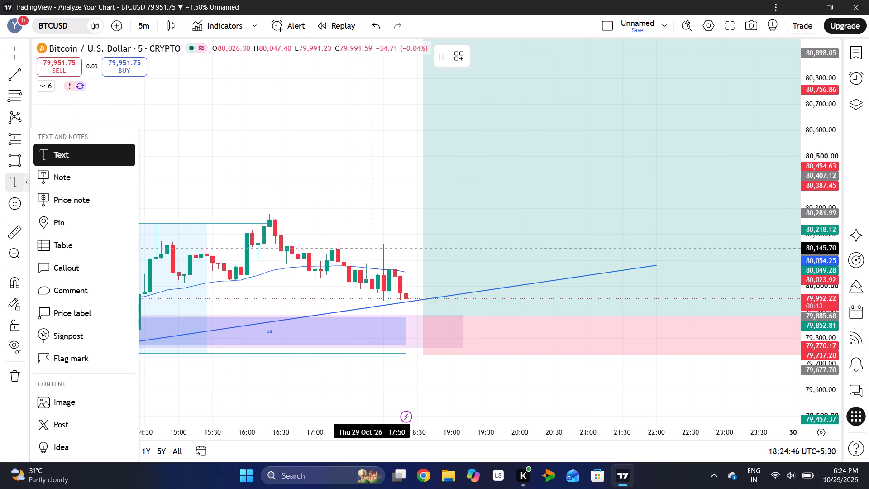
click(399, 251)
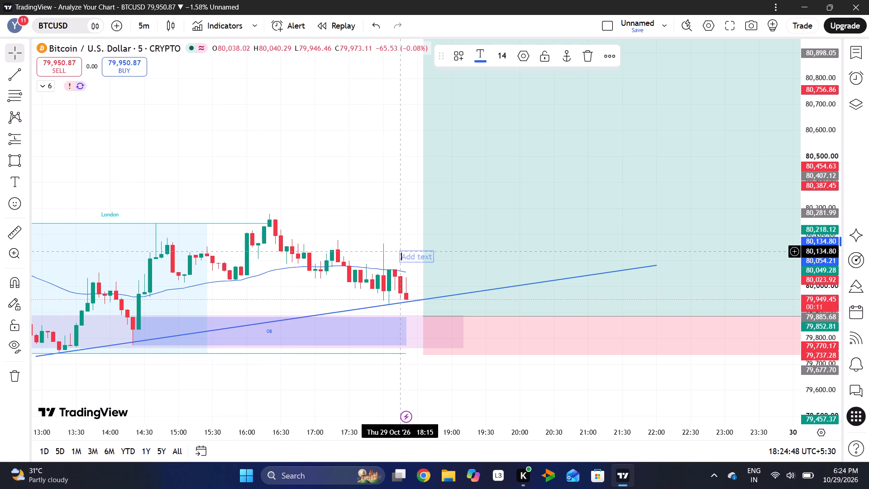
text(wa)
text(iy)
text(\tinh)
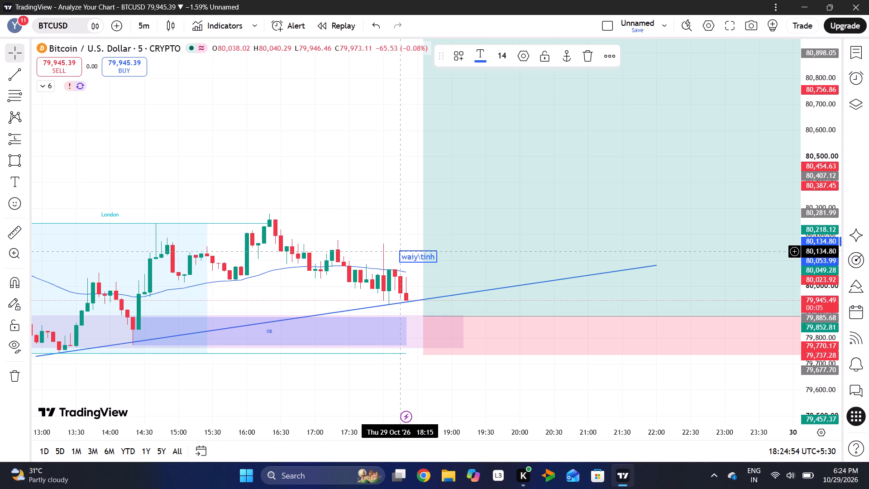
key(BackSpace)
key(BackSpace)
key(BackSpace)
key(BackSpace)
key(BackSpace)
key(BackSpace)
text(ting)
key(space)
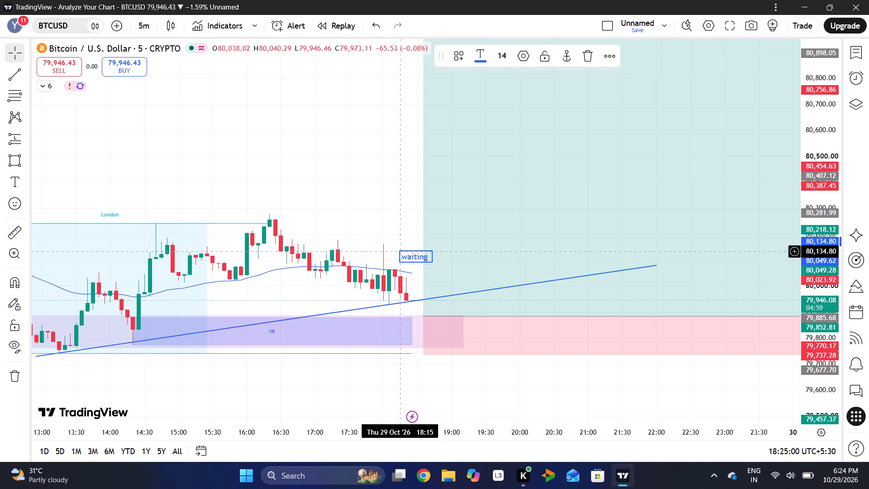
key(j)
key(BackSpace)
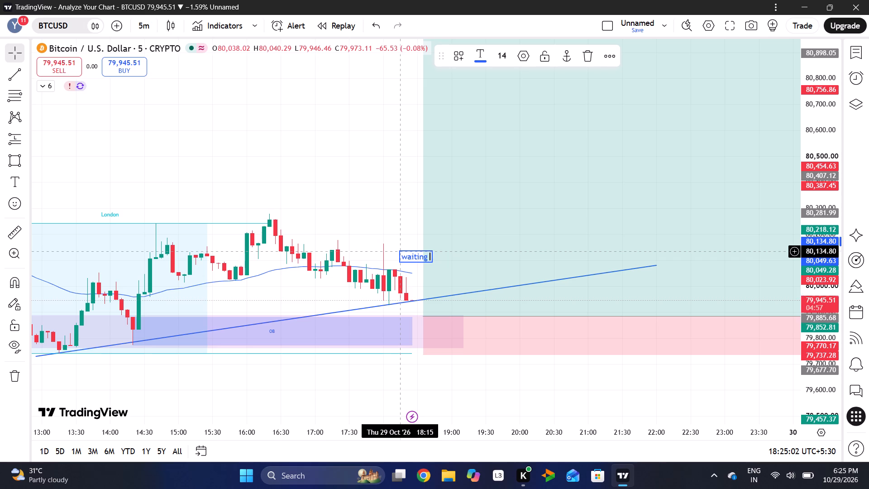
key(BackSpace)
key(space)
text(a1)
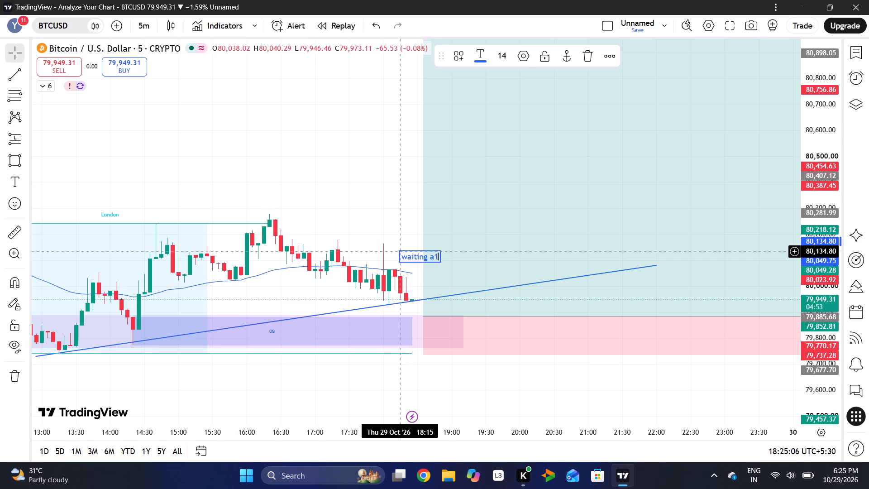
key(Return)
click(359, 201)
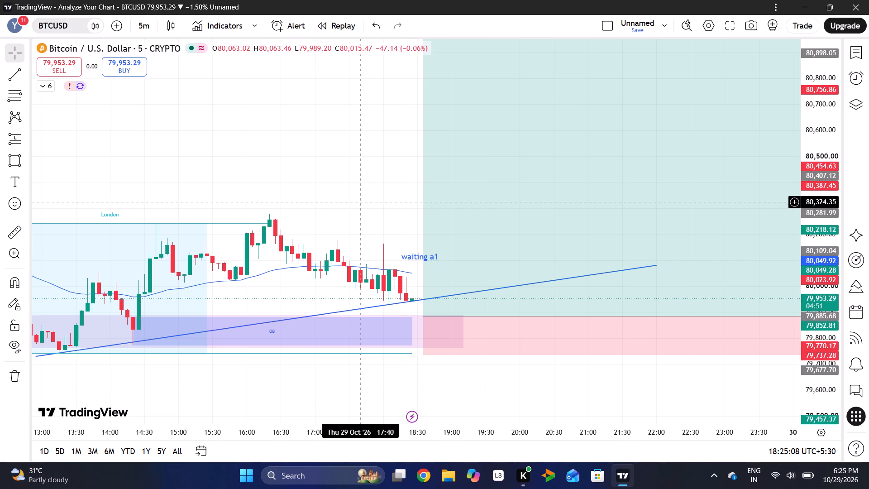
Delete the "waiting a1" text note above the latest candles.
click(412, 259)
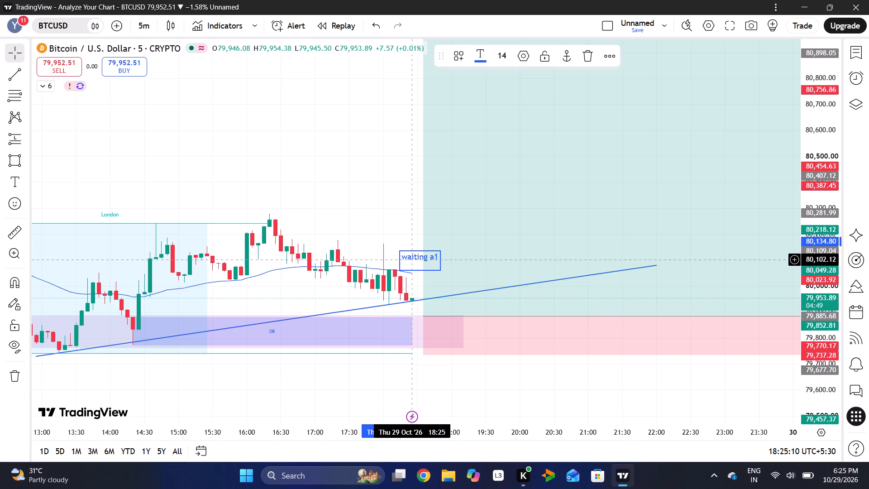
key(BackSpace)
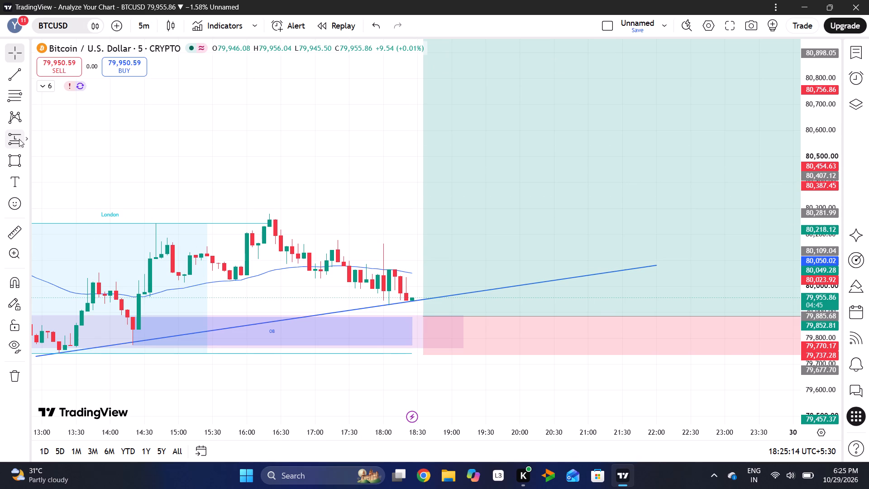
Add the text note "waiting a1" above Bitcoin's latest candles, at about 18:00 and 80,150.05.
click(13, 182)
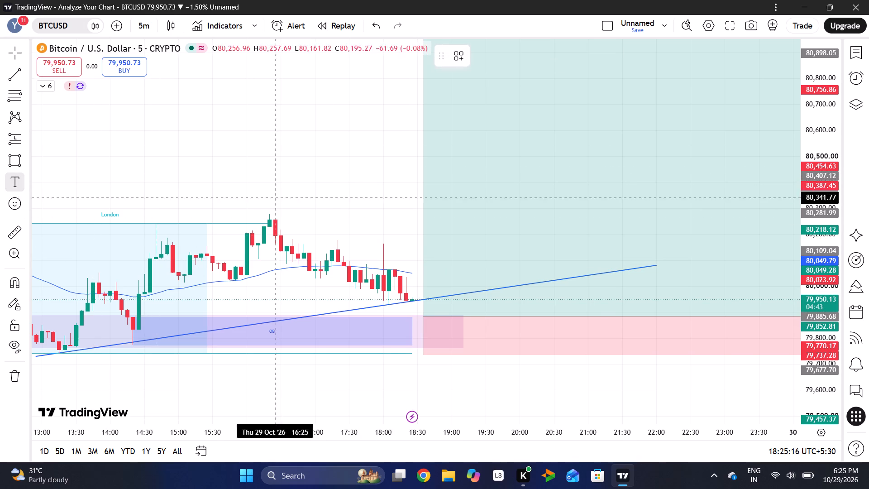
click(386, 247)
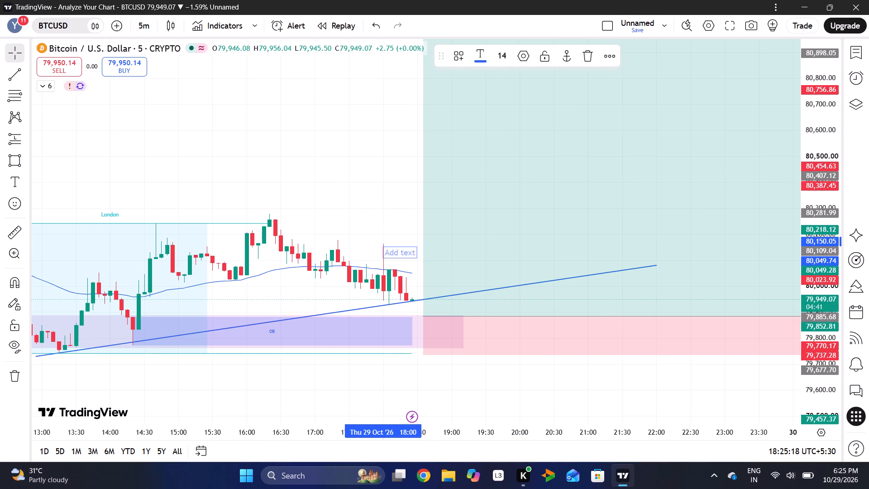
text(wa)
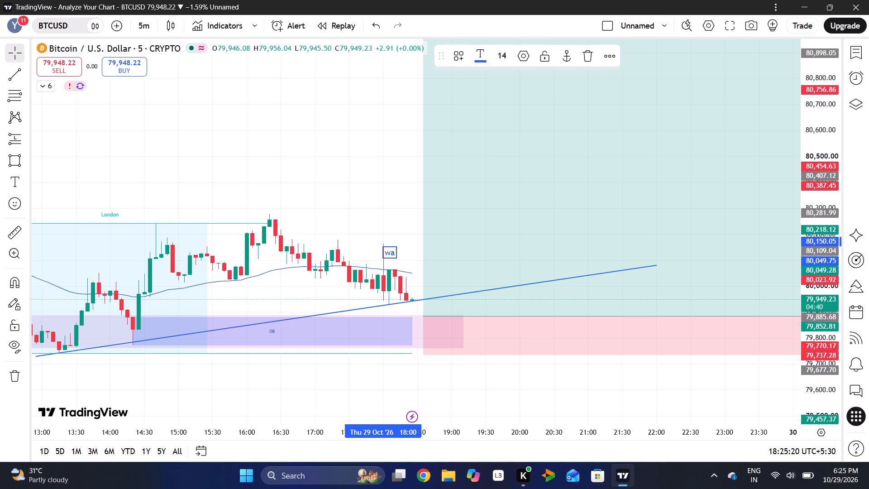
text(iting)
key(space)
text(a1)
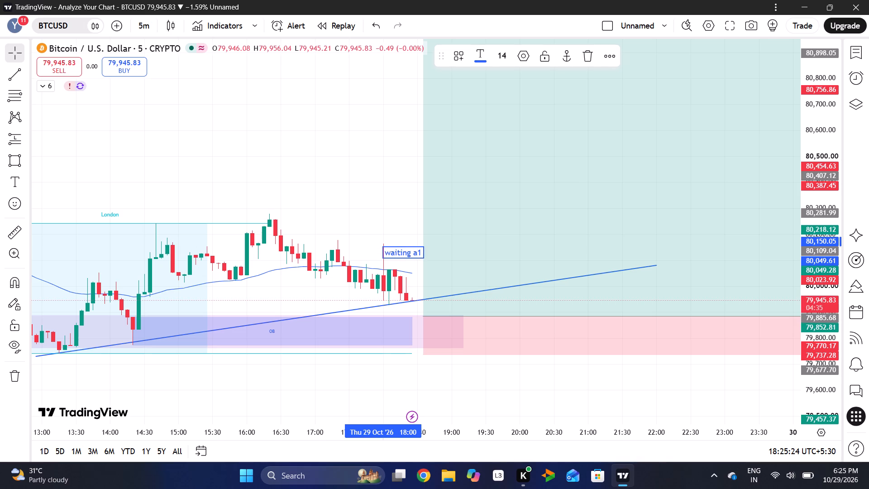
click(369, 217)
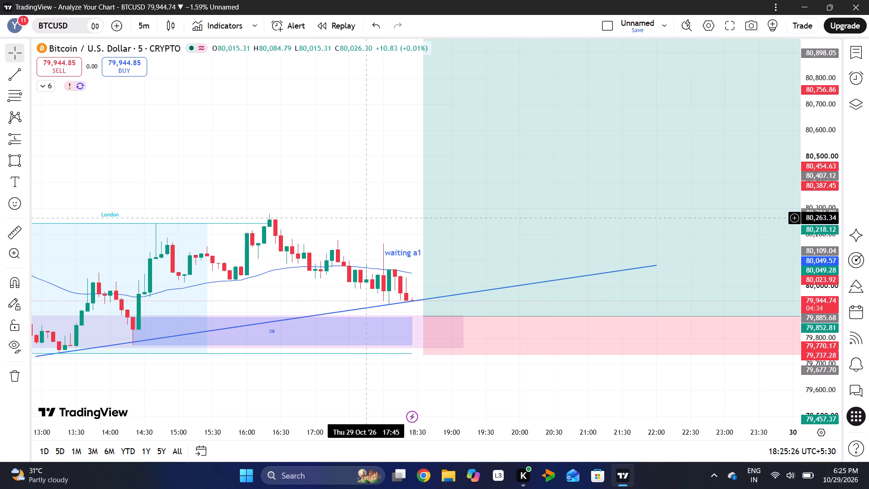
Move the "waiting a1" note beside the latest candle, just above the rising support line, at about 80,045.48.
drag(369, 217, 440, 162)
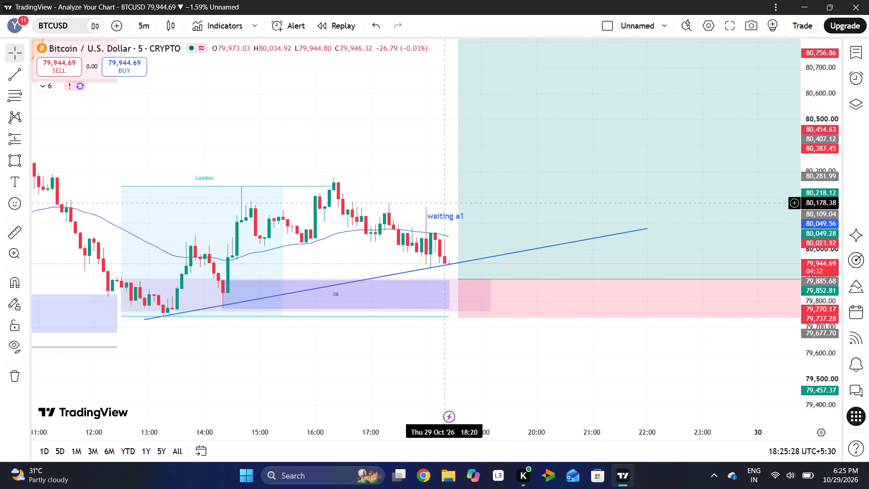
drag(448, 219, 470, 246)
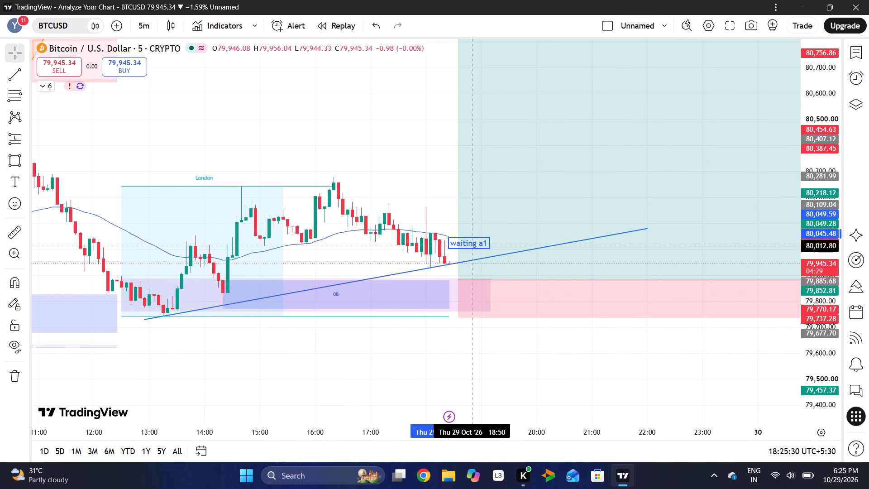
drag(470, 246, 472, 247)
click(430, 178)
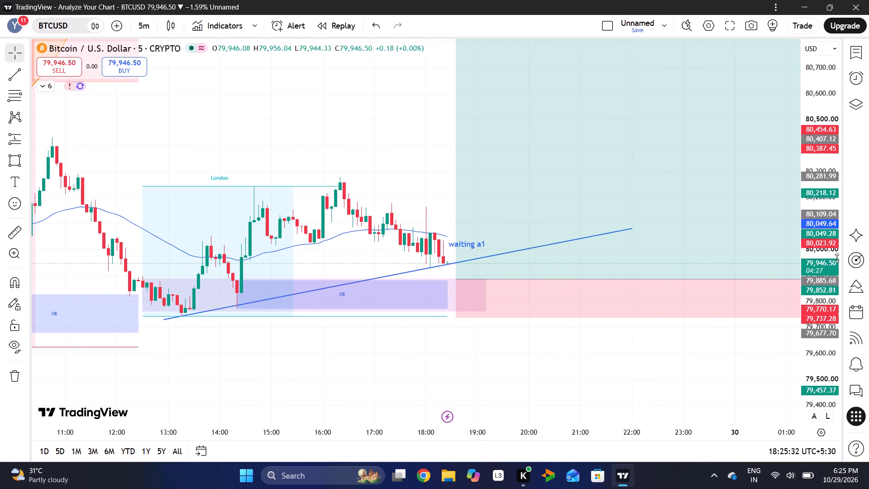
drag(837, 258, 858, 135)
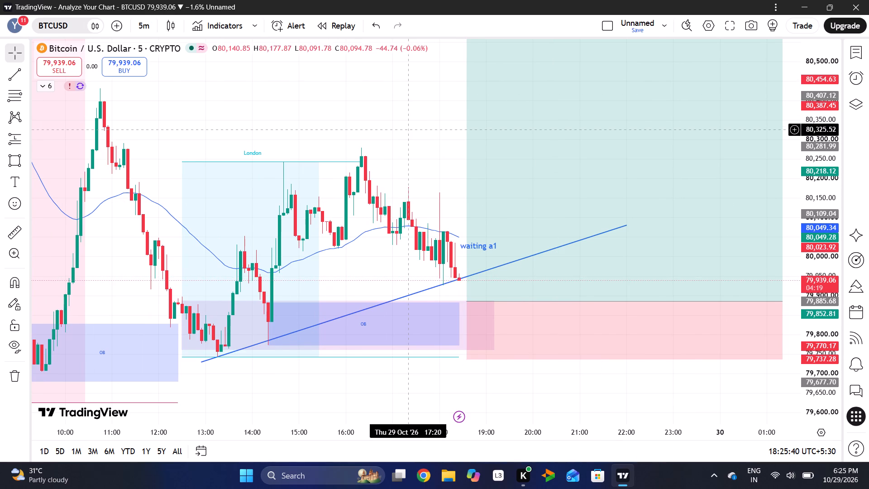
Switch to the XAUUSD gold chart and examine its 5-minute price against the short position, London session low and demand zone.
click(68, 25)
key(space)
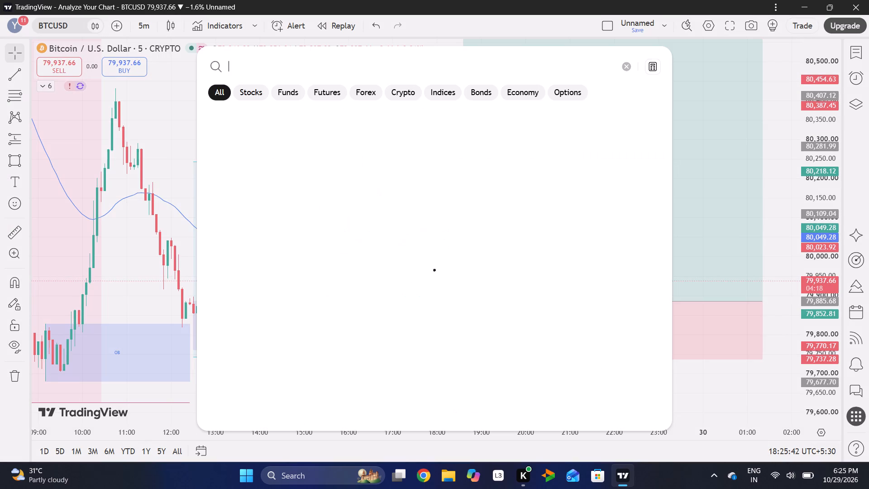
click(330, 152)
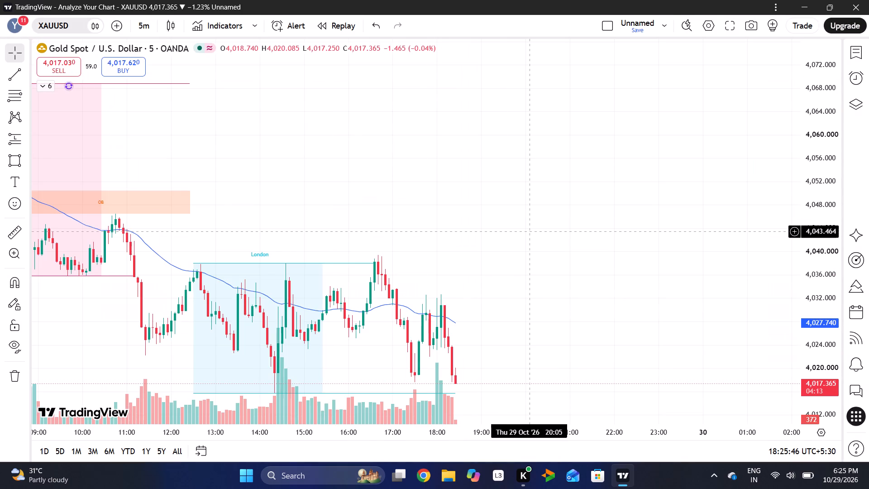
drag(528, 231, 527, 121)
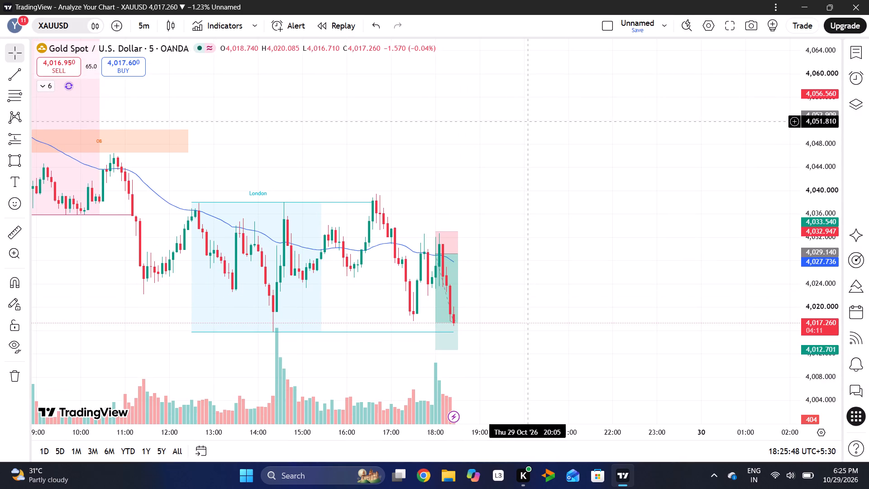
drag(815, 147, 793, 256)
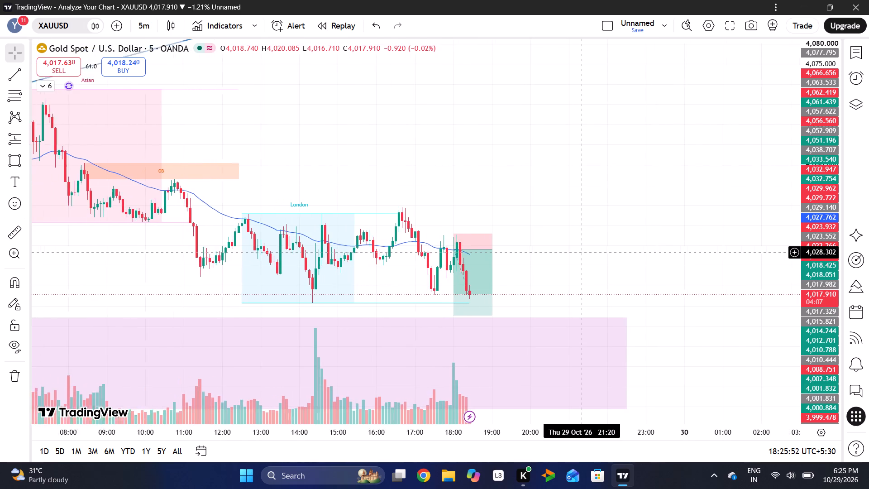
drag(582, 252, 670, 219)
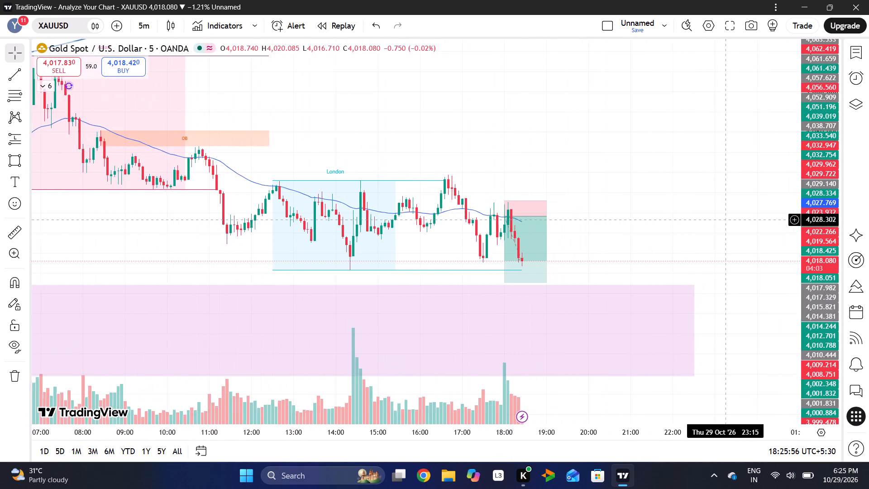
drag(831, 312, 868, 88)
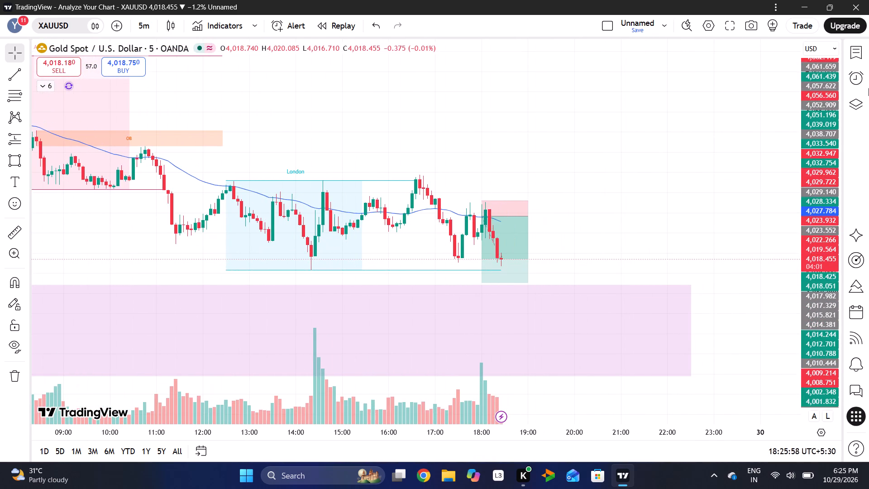
drag(868, 88, 868, 58)
drag(615, 288, 645, 235)
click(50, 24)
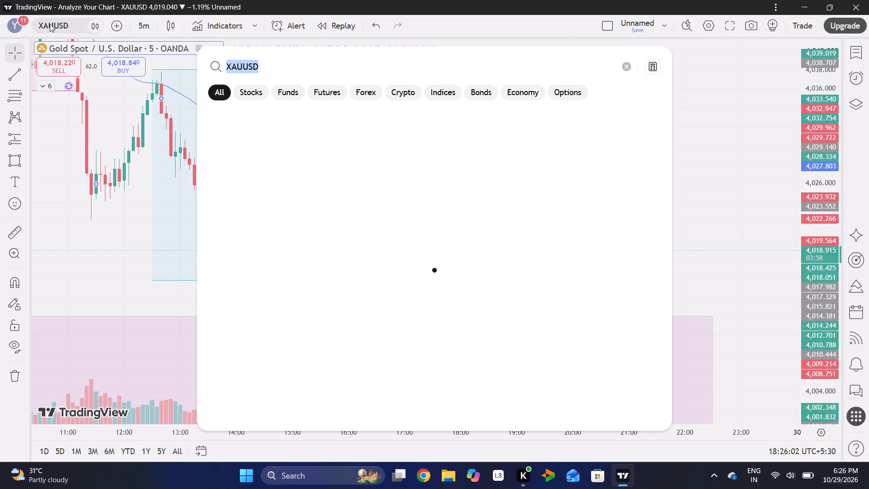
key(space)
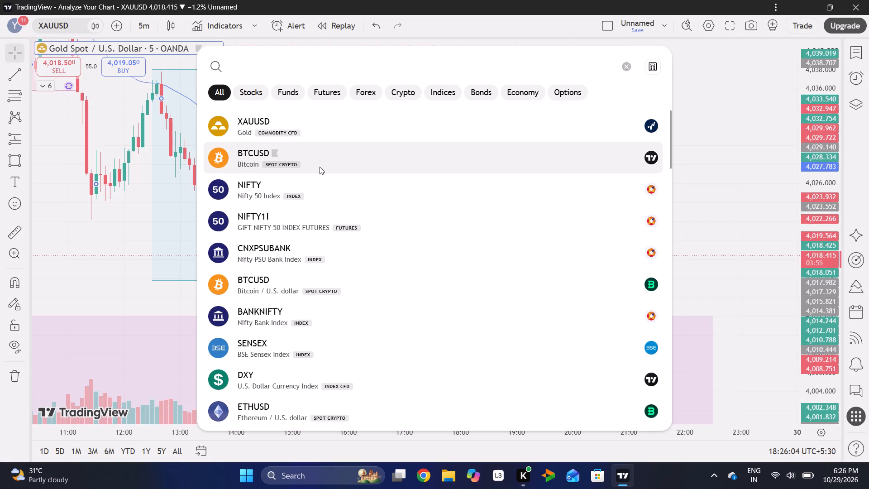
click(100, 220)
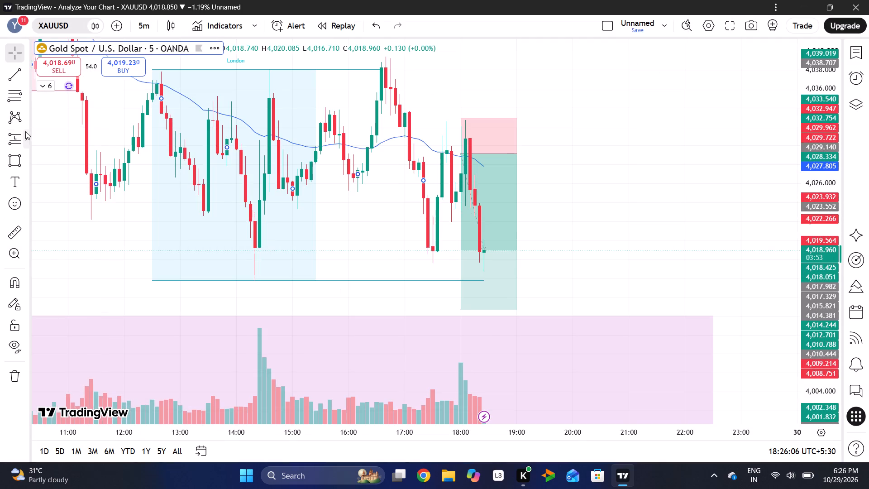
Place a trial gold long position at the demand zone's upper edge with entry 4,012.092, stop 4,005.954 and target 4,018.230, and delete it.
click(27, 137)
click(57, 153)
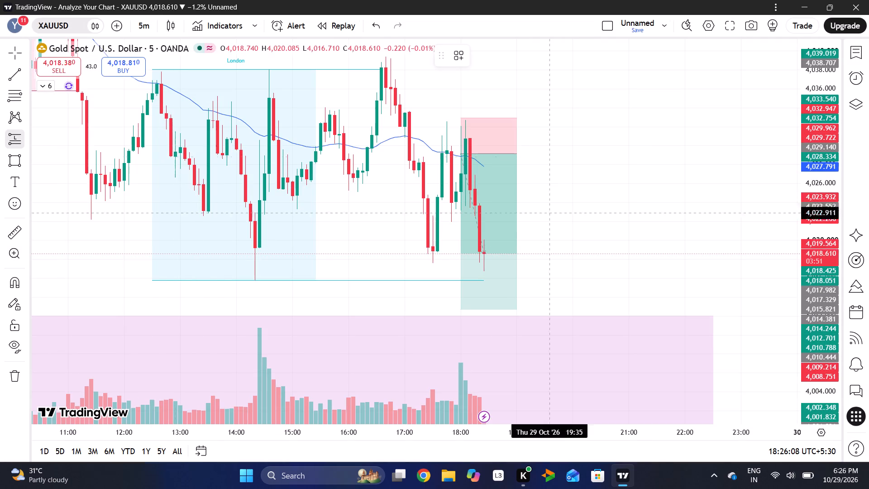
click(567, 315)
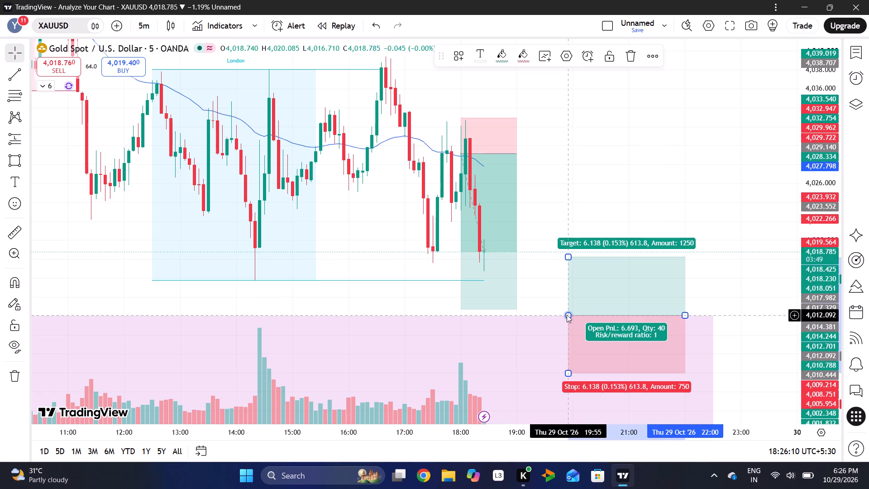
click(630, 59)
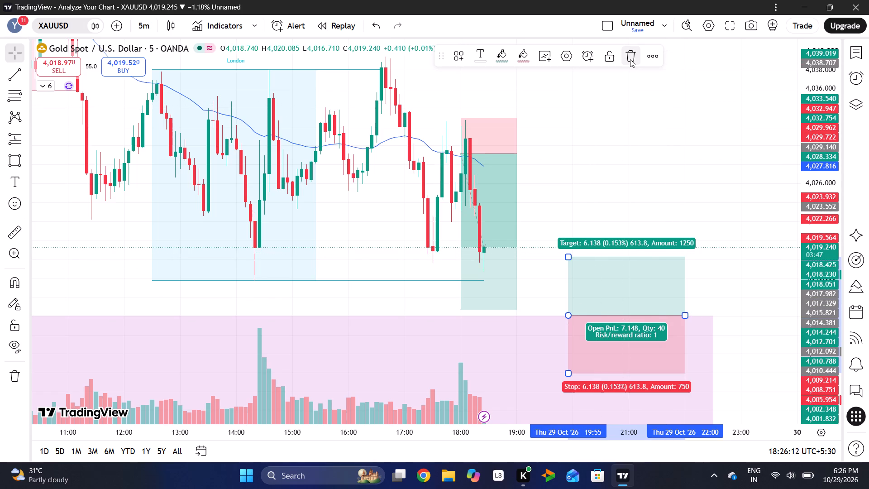
Switch to the BTCUSD Bitcoin chart and examine its 5-minute candles against the rising support line, demand zone and long position.
click(67, 28)
key(space)
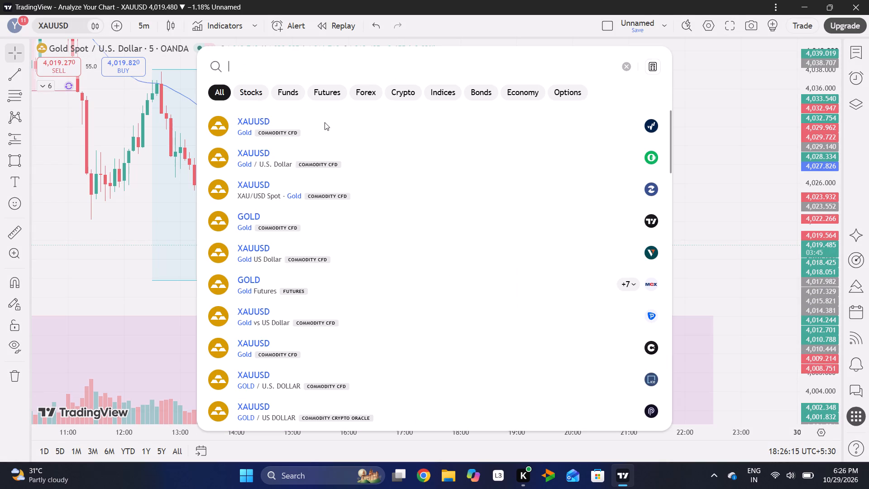
click(328, 153)
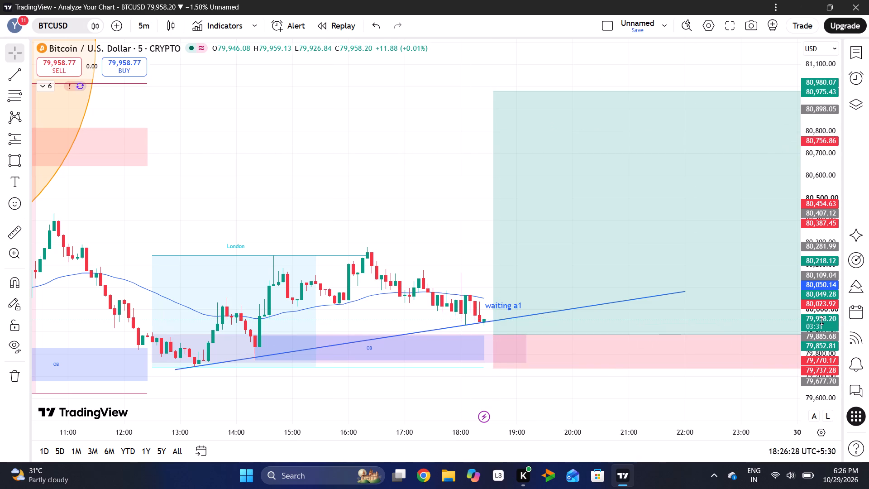
drag(821, 321, 635, 0)
drag(450, 285, 396, 128)
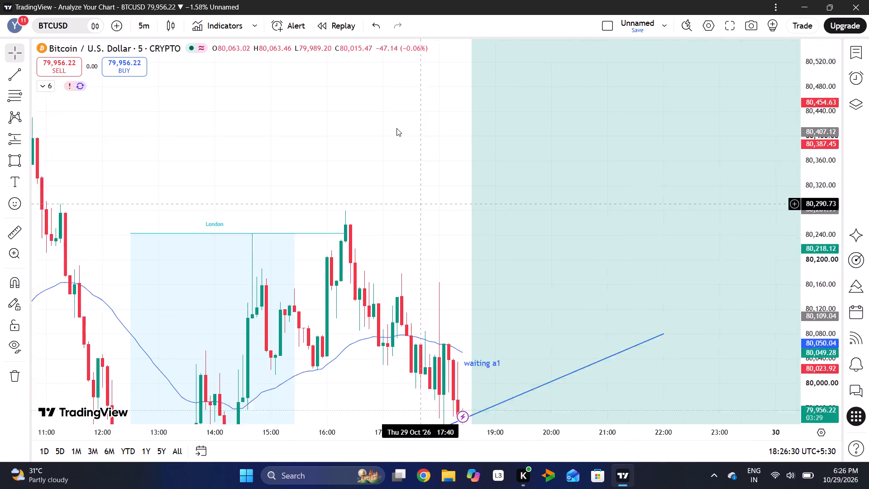
drag(396, 128, 351, 0)
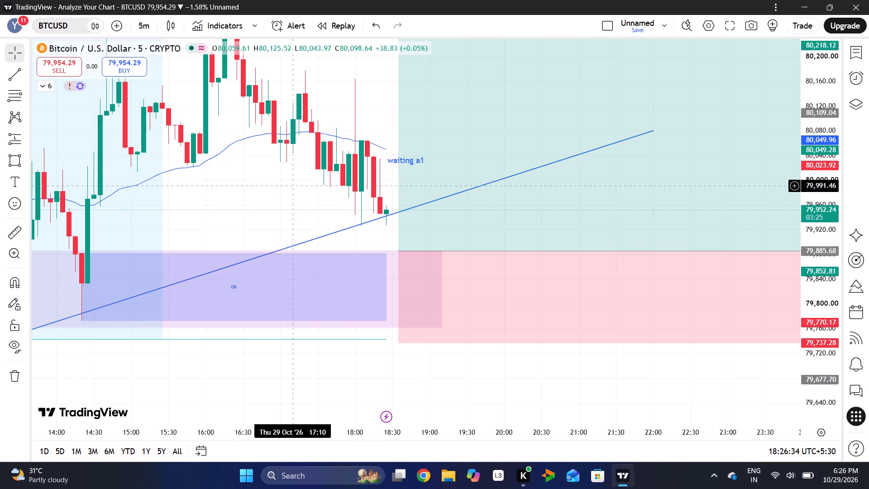
drag(263, 205, 215, 200)
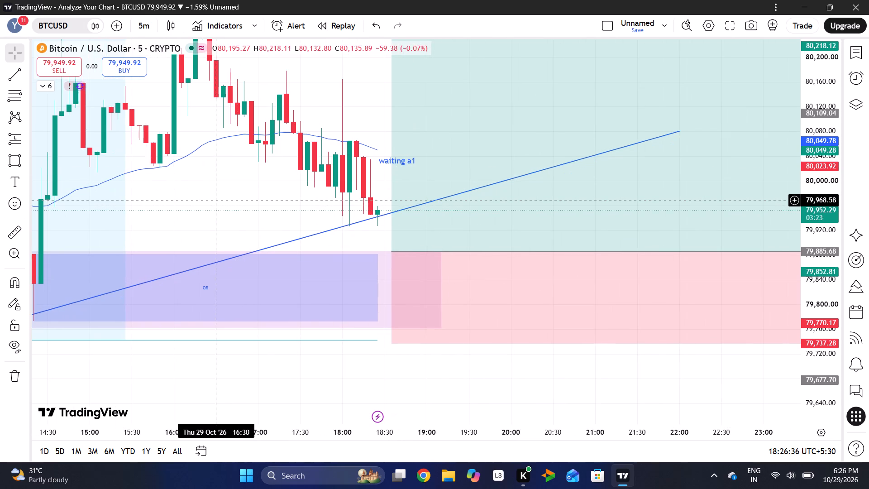
drag(836, 183, 839, 242)
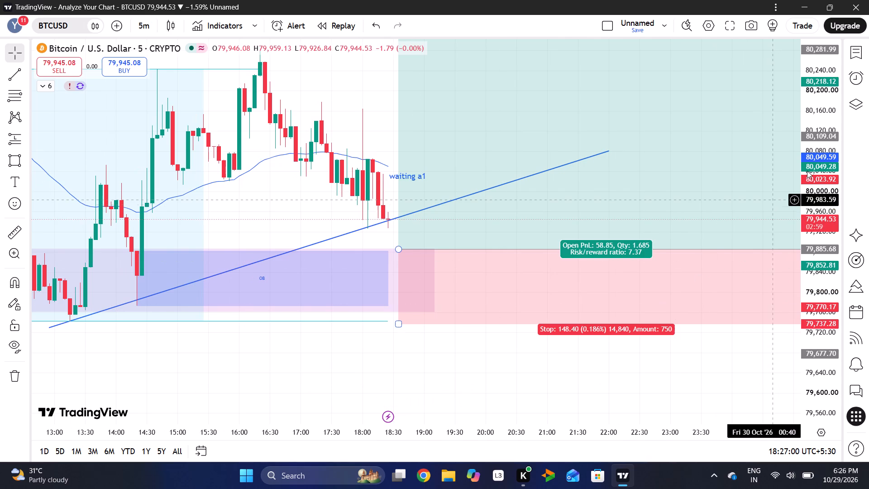
drag(807, 171, 804, 220)
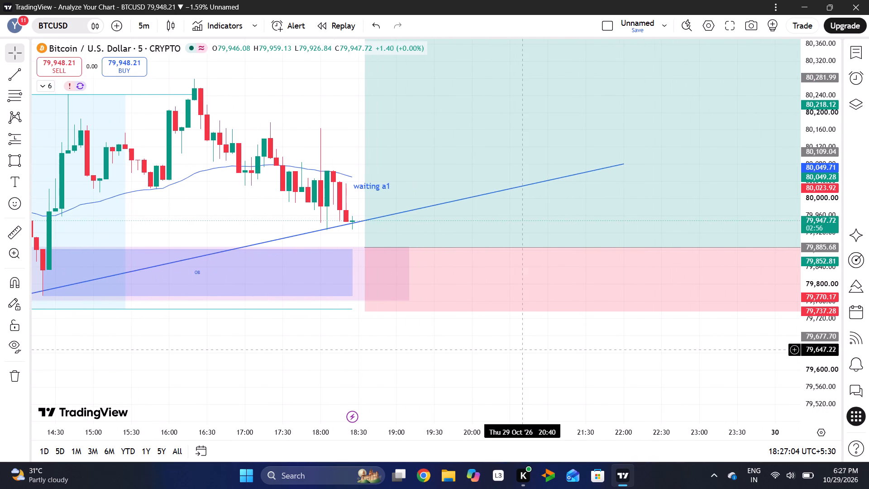
scroll(334, 329, right, 4)
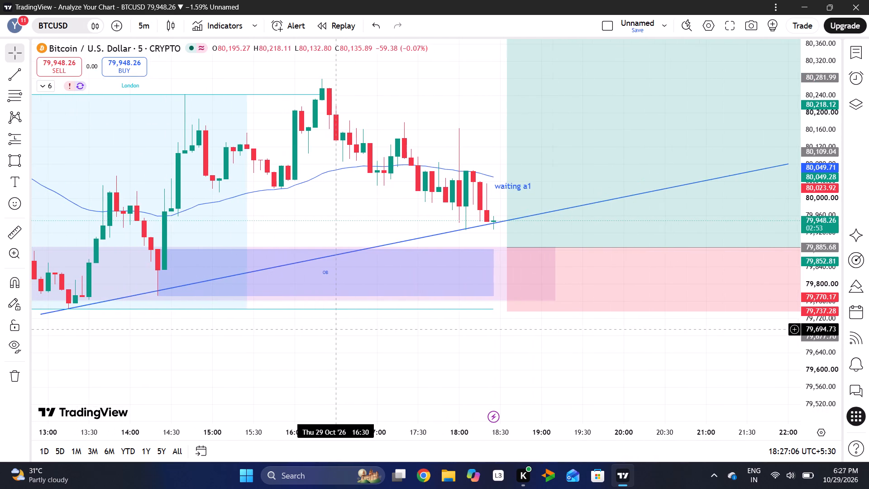
scroll(334, 329, right, 2)
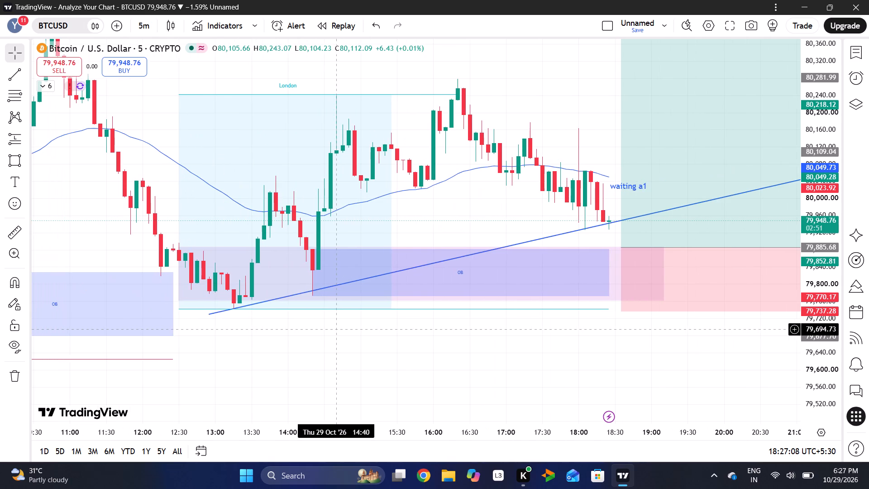
scroll(334, 329, right, 1)
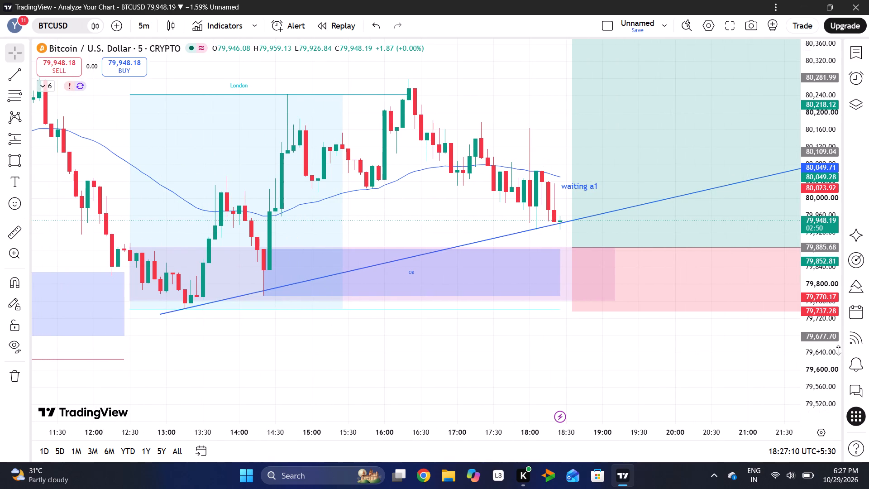
drag(826, 349, 741, 244)
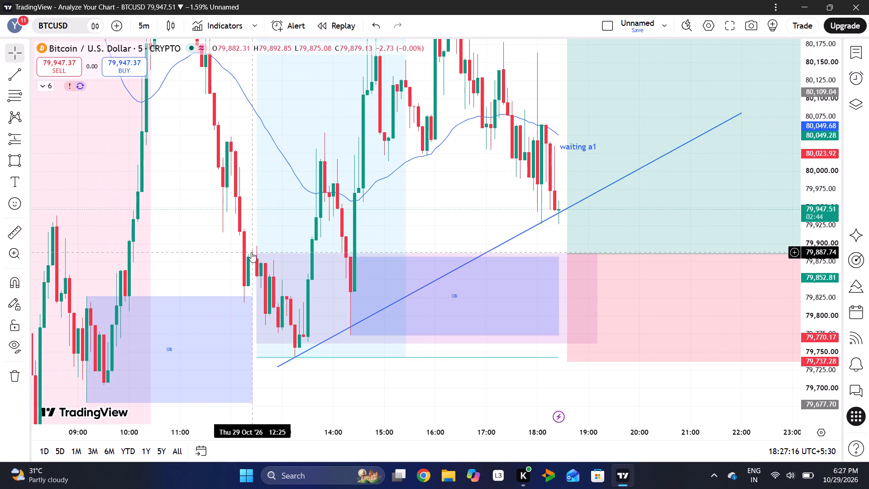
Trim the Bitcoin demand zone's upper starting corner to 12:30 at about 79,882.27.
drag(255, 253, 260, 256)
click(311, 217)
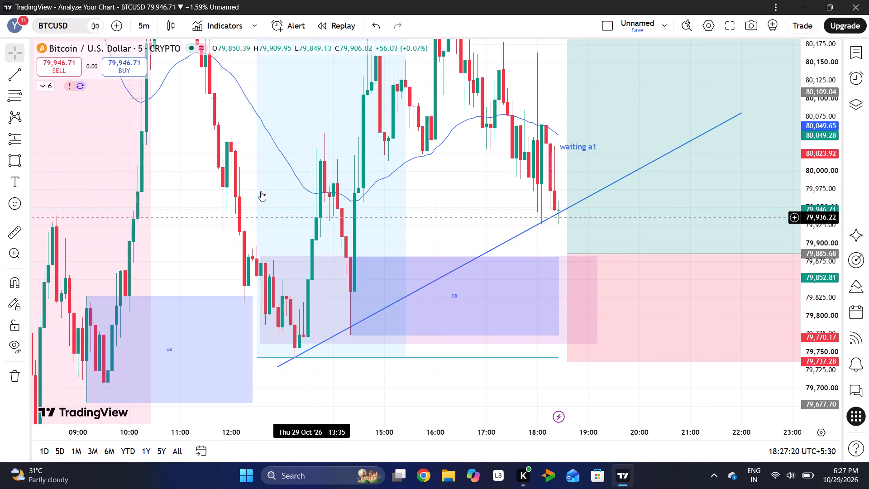
On the 1-hour interval, extend the Bitcoin demand zone's upper starting corner back to 11:30 at about 79,891.65.
click(140, 23)
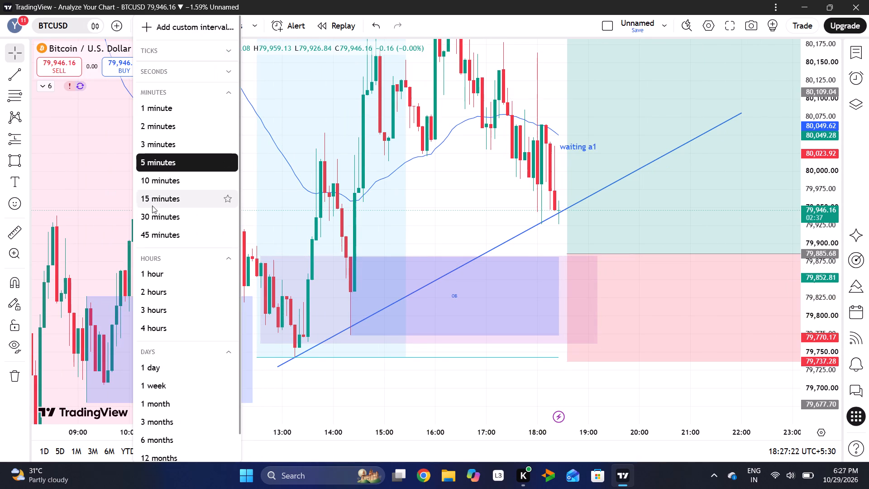
click(170, 276)
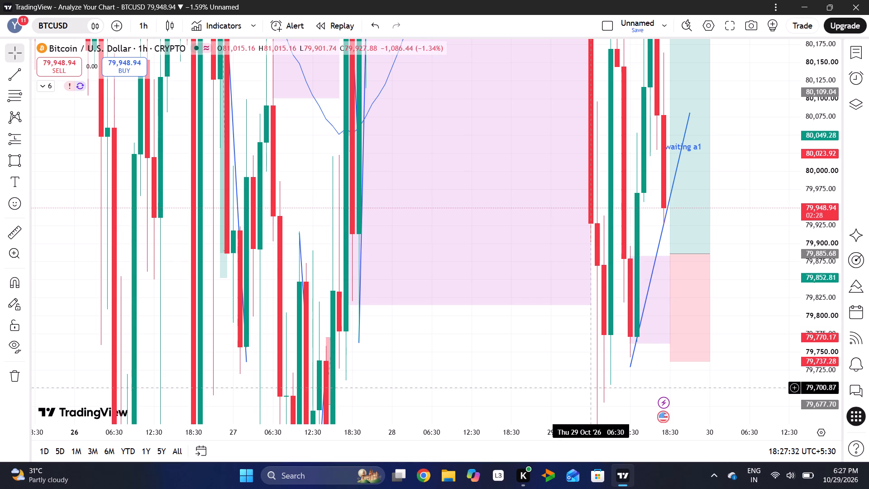
drag(588, 429, 384, 464)
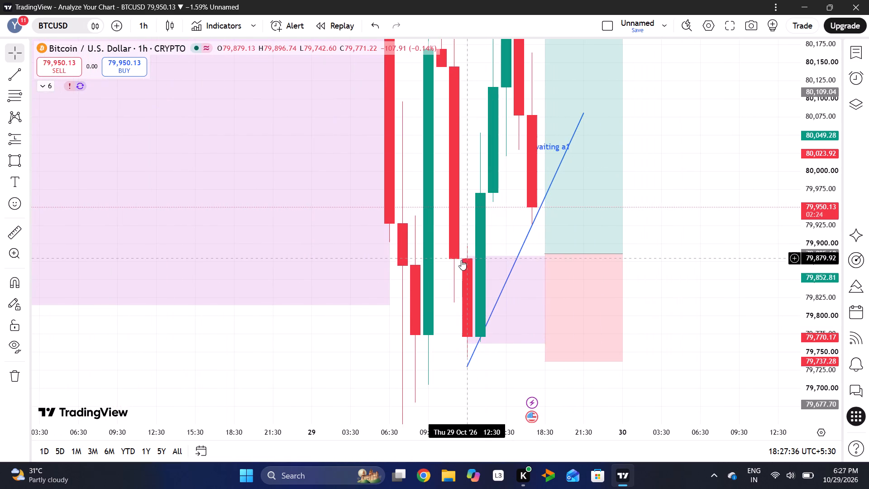
drag(468, 256, 463, 253)
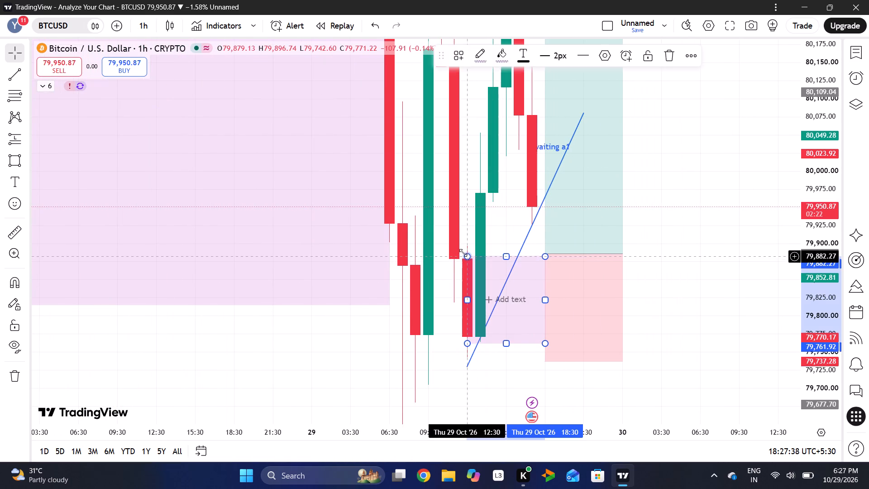
drag(463, 253, 458, 249)
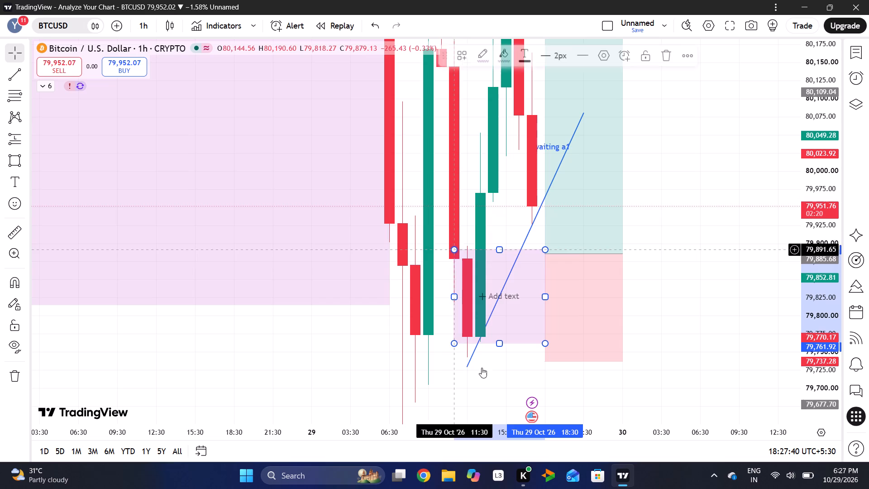
Raise the demand zone's upper edge to the 12:30 candle's high at about 79,896.15, keeping its start at 11:30.
drag(490, 436, 325, 448)
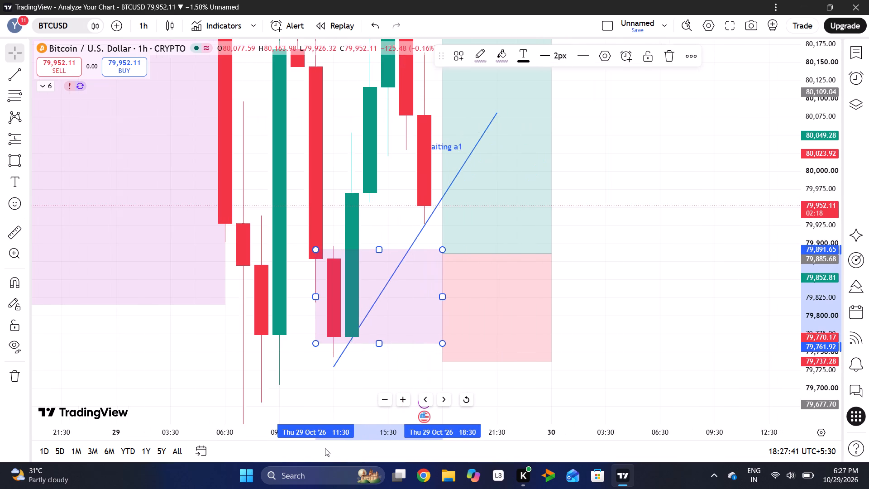
drag(325, 448, 254, 471)
drag(821, 305, 780, 242)
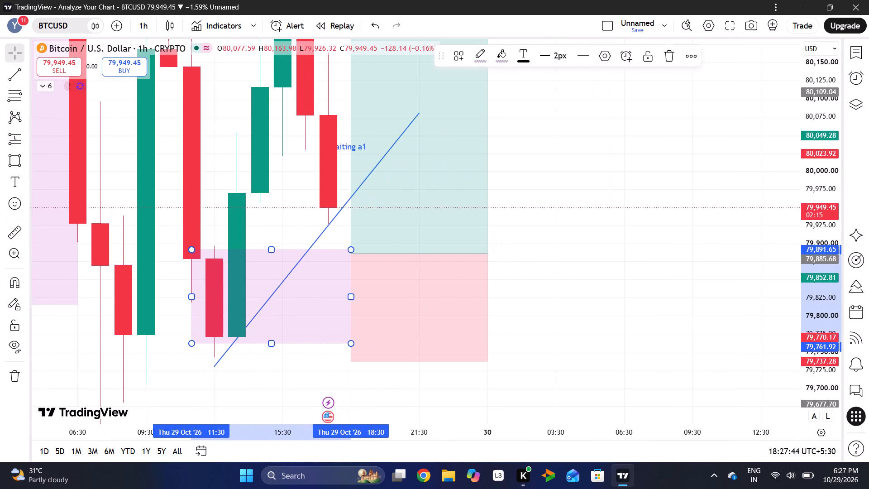
drag(780, 242, 685, 132)
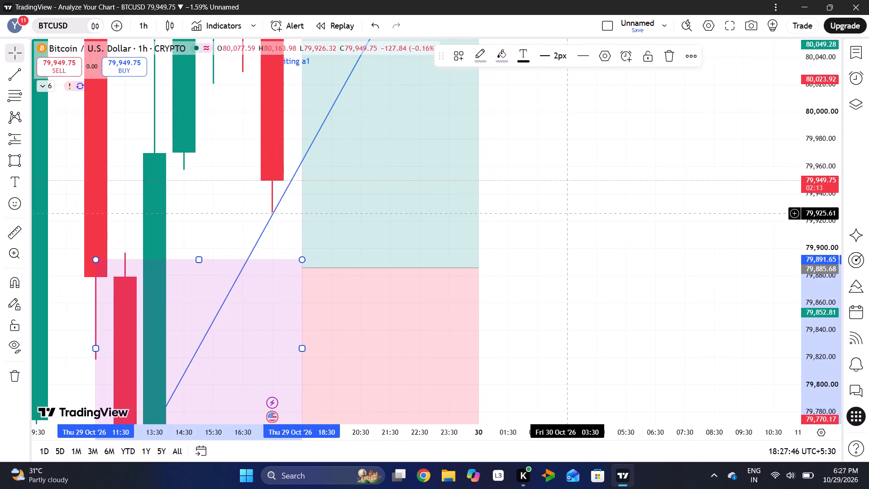
click(567, 213)
drag(534, 316, 781, 257)
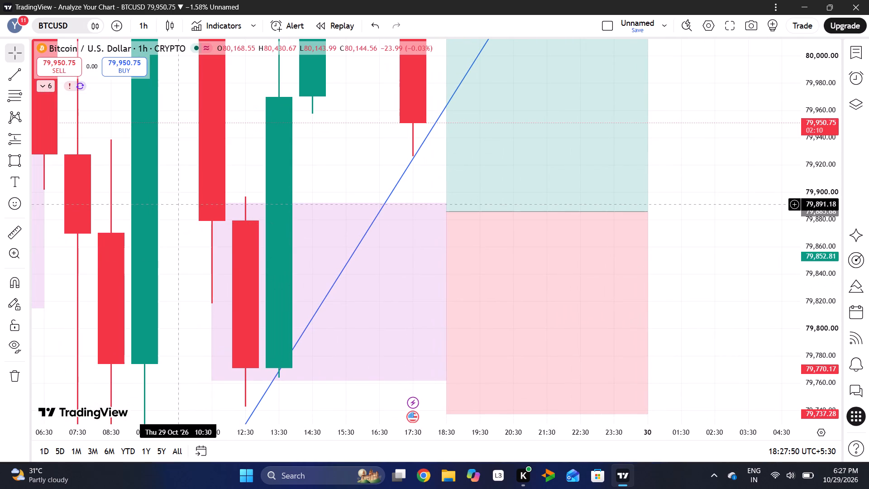
click(206, 210)
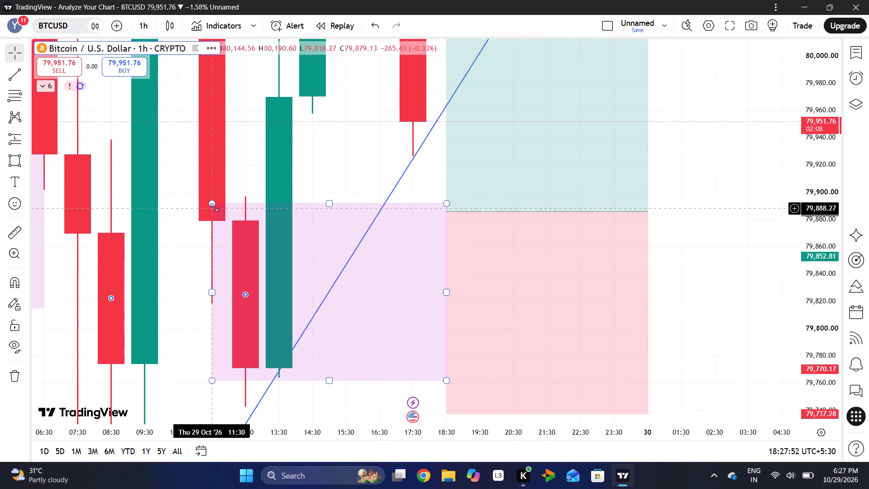
click(220, 200)
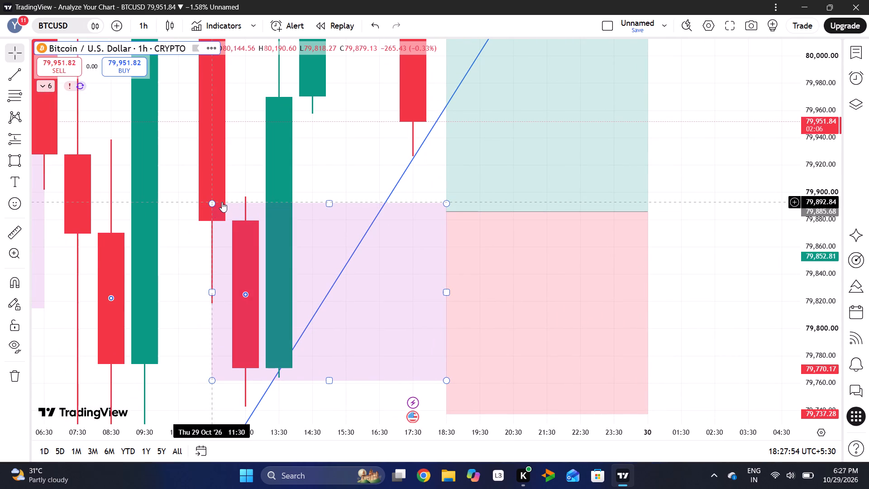
click(222, 202)
drag(214, 204, 215, 197)
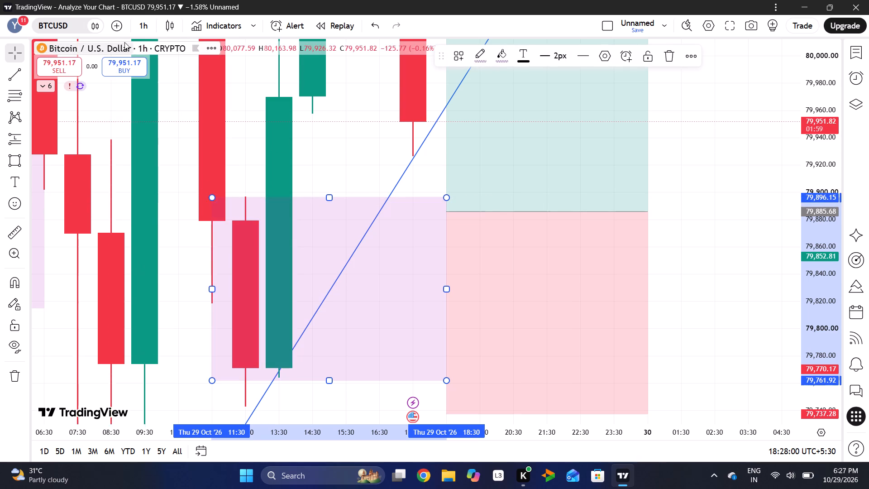
click(179, 126)
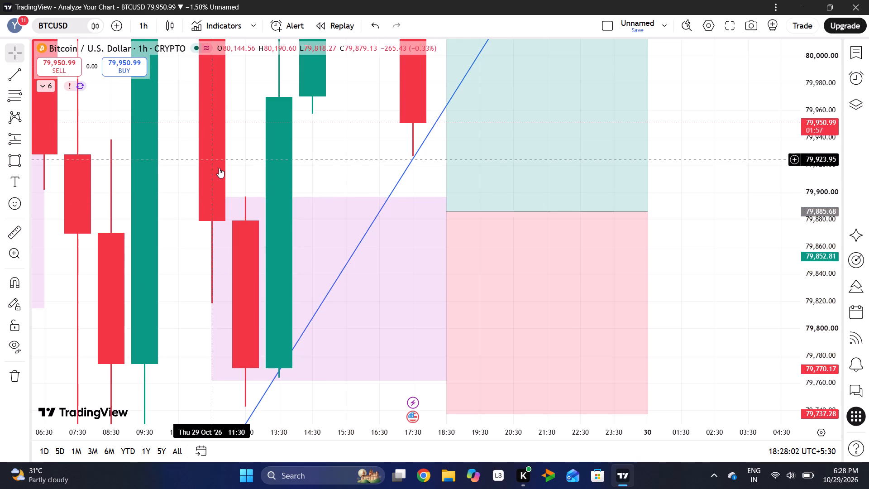
Reset the chart view, return to the 5-minute interval and examine Bitcoin's latest candles against the rising support line and demand zone.
right_click(219, 168)
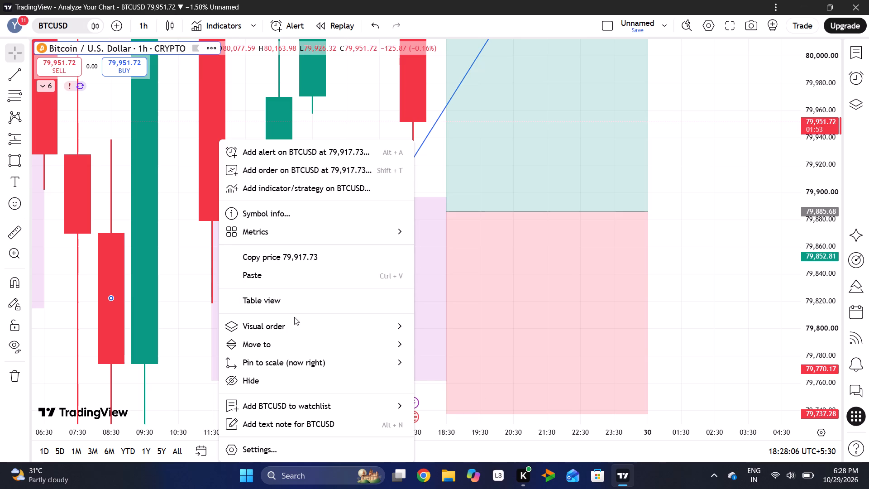
click(663, 255)
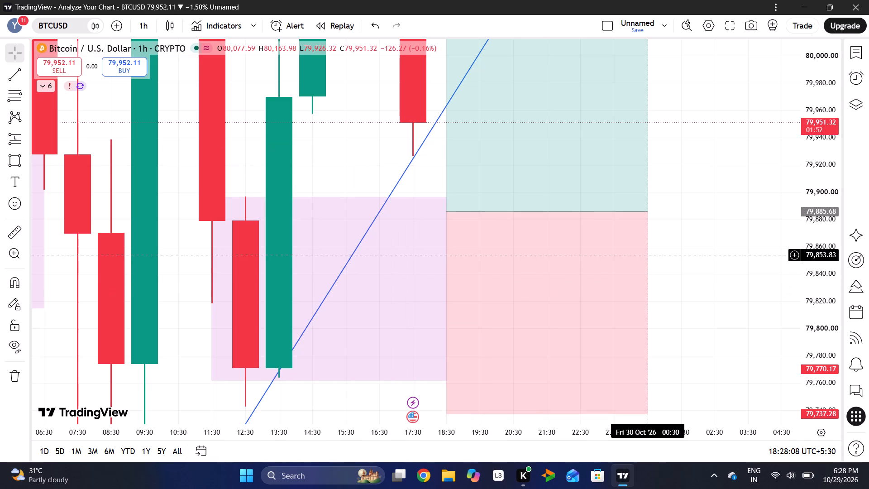
right_click(663, 255)
click(690, 165)
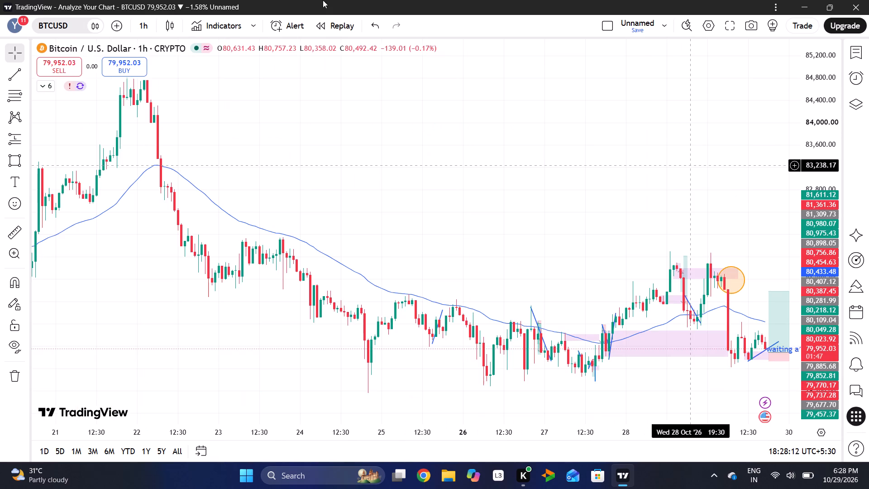
click(138, 20)
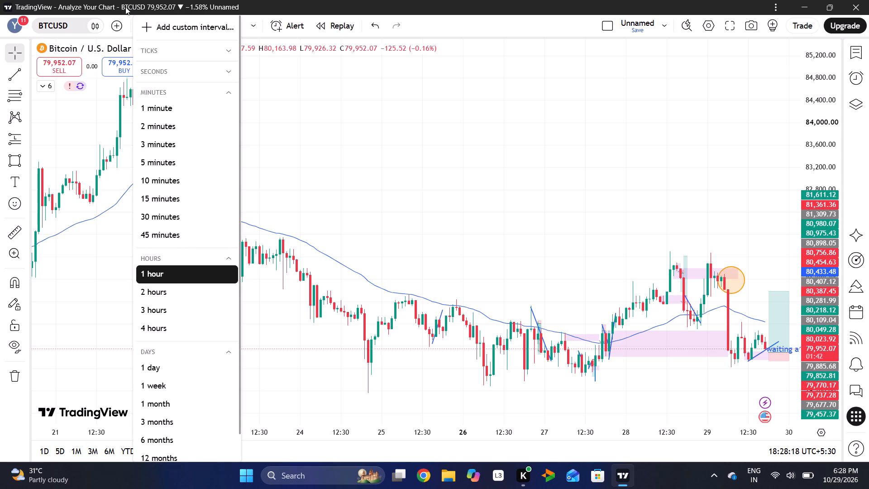
click(178, 162)
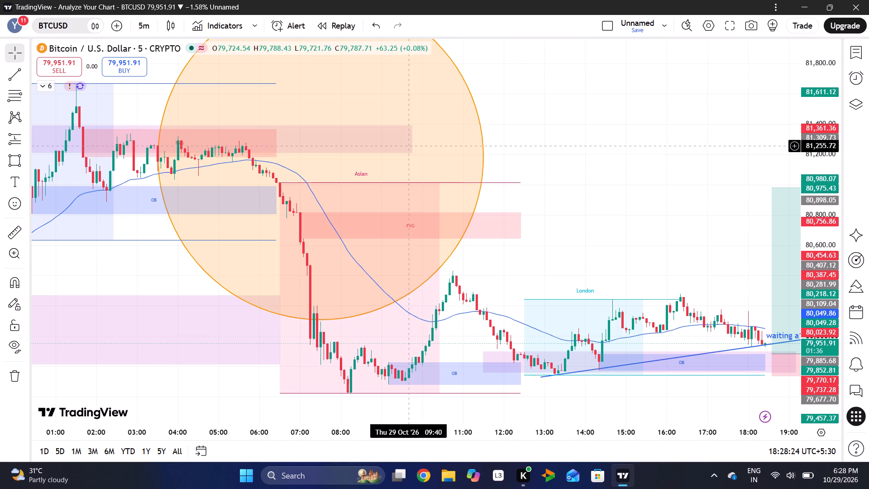
drag(583, 204, 447, 73)
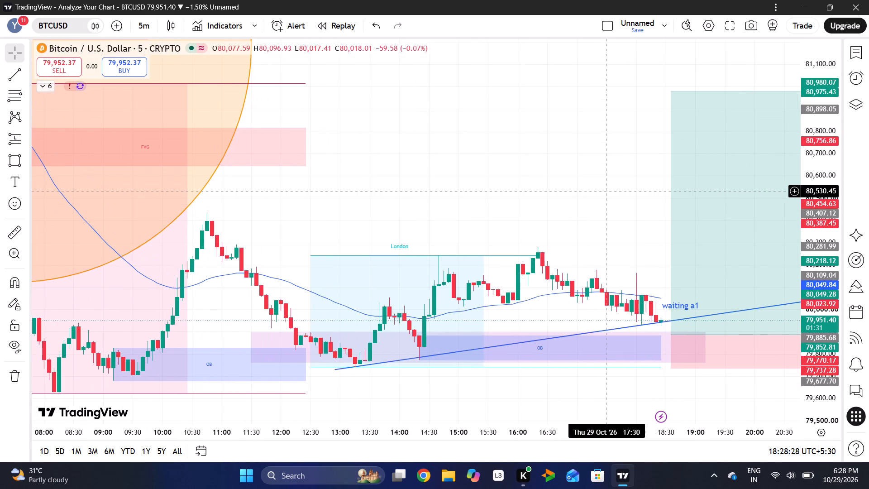
drag(660, 218, 511, 192)
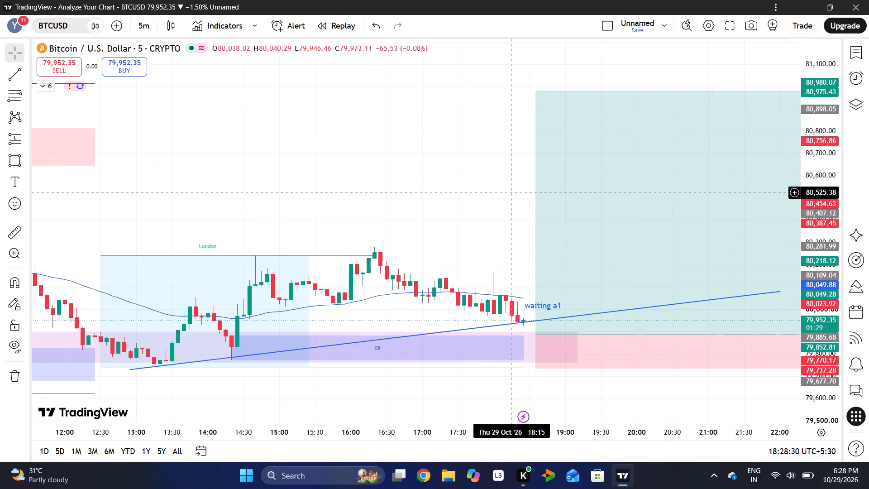
drag(832, 300, 839, 249)
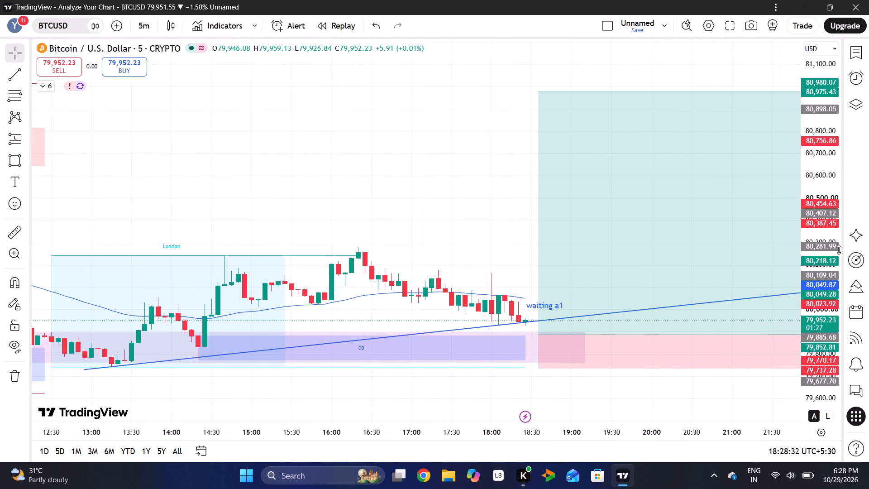
drag(839, 249, 842, 213)
drag(478, 268, 368, 132)
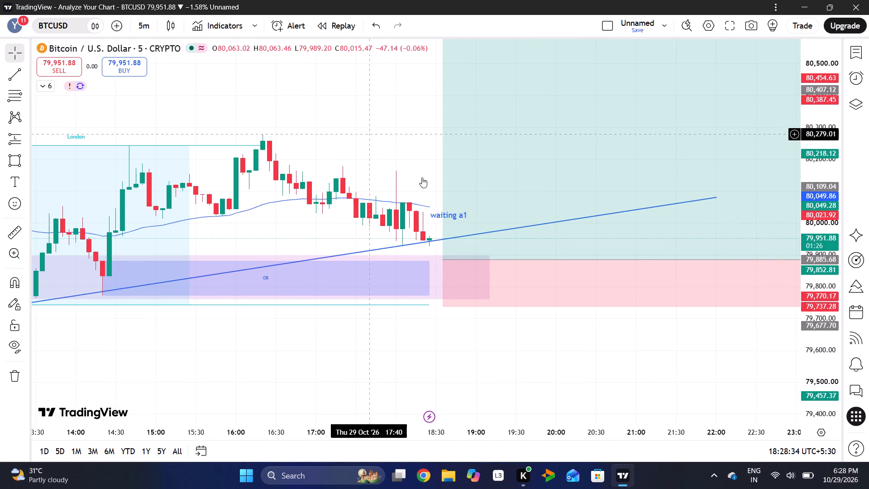
scroll(471, 250, left, 1)
drag(830, 340, 834, 210)
drag(531, 392, 438, 279)
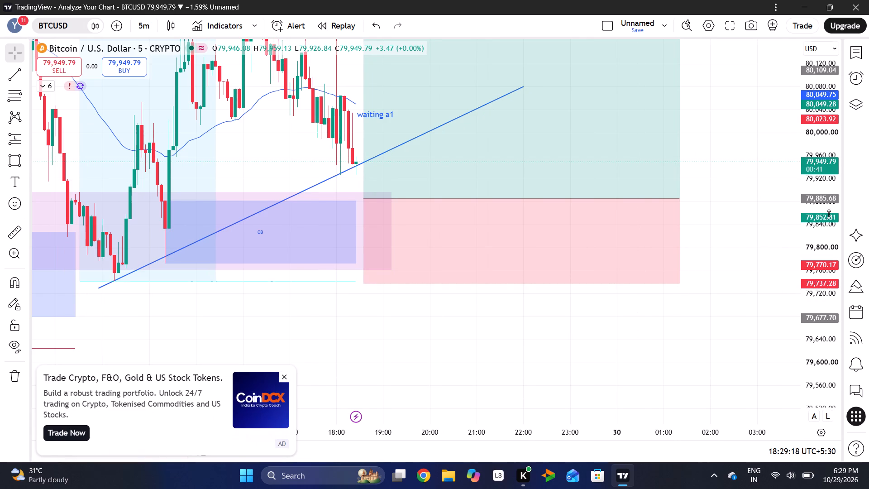
Dismiss the advertisement and examine Bitcoin's latest 5-minute candles against the rising support line, demand zone and planned long position.
drag(831, 208, 826, 301)
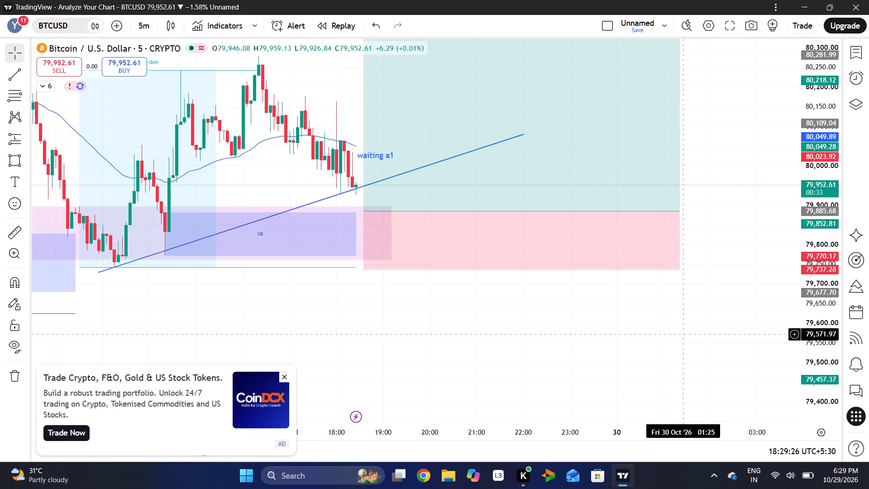
scroll(559, 314, left, 1)
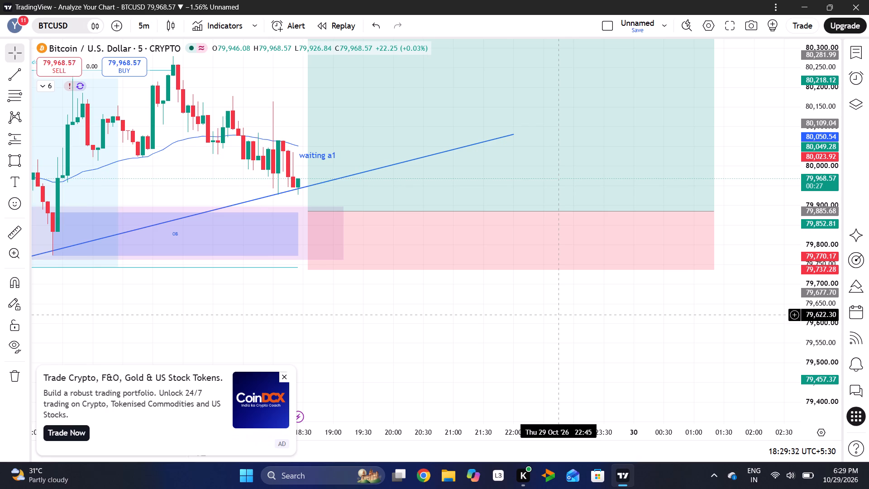
drag(821, 217, 821, 283)
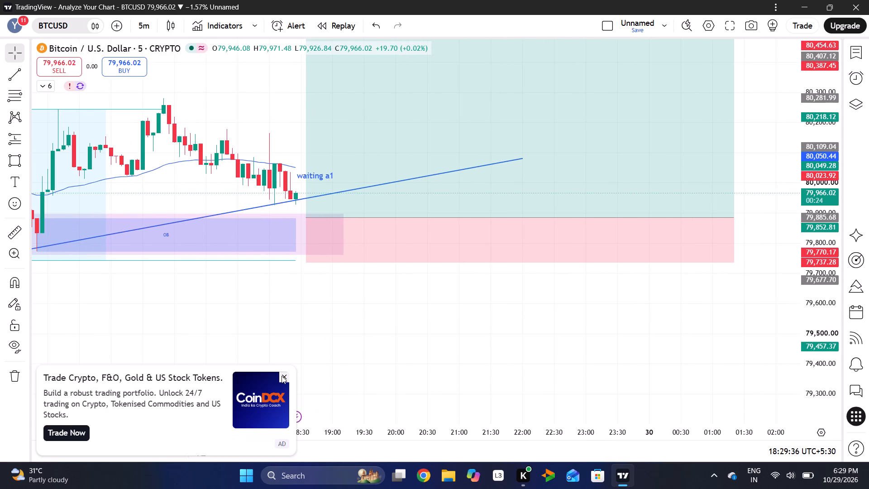
click(282, 375)
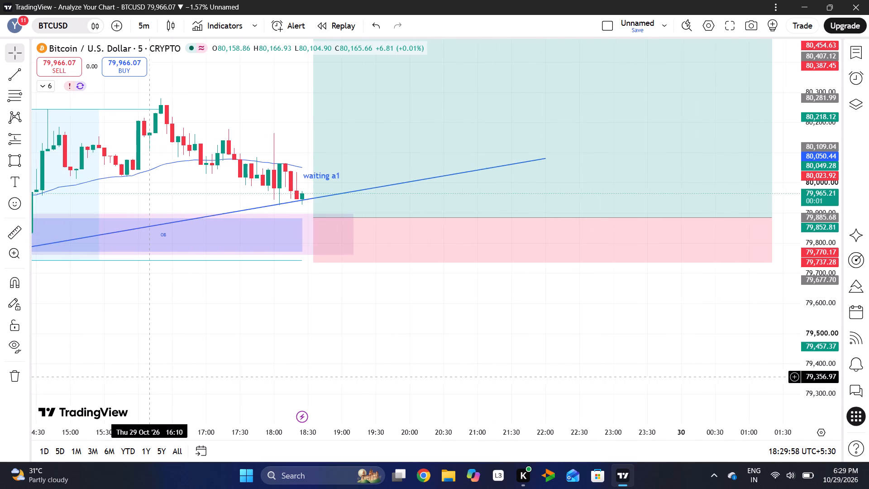
scroll(149, 377, left, 1)
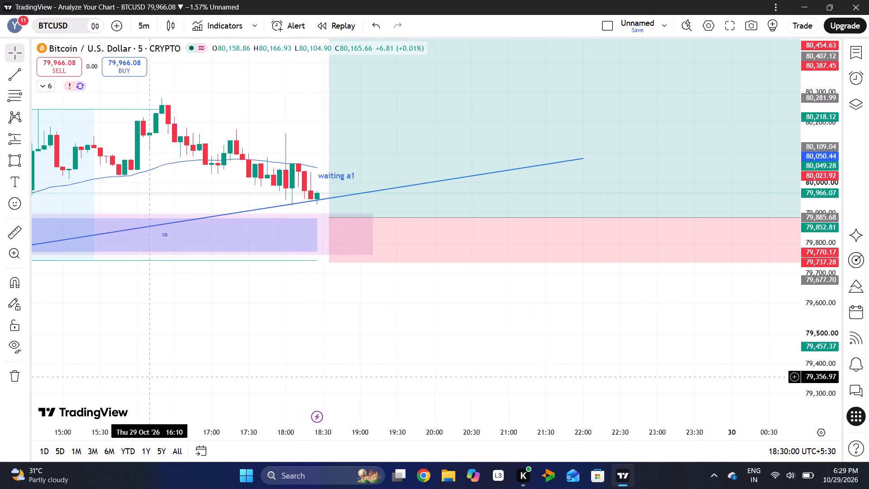
drag(814, 339, 835, 169)
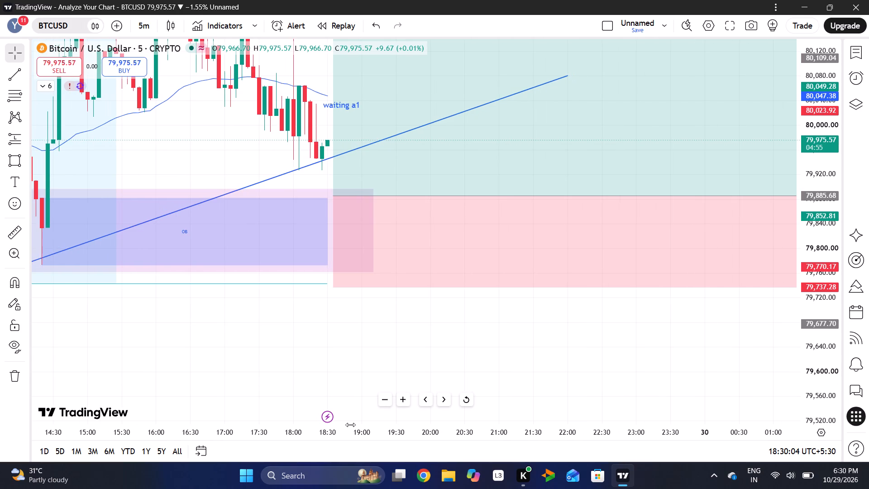
drag(372, 349, 561, 341)
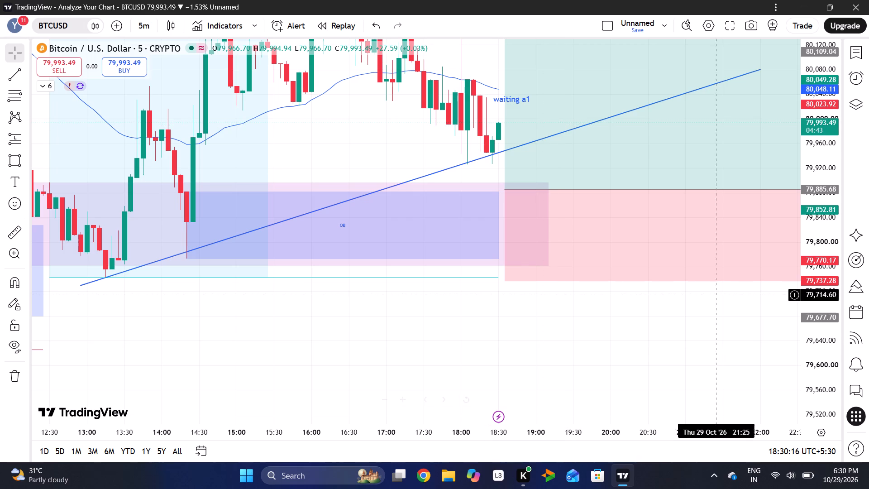
drag(686, 326, 549, 339)
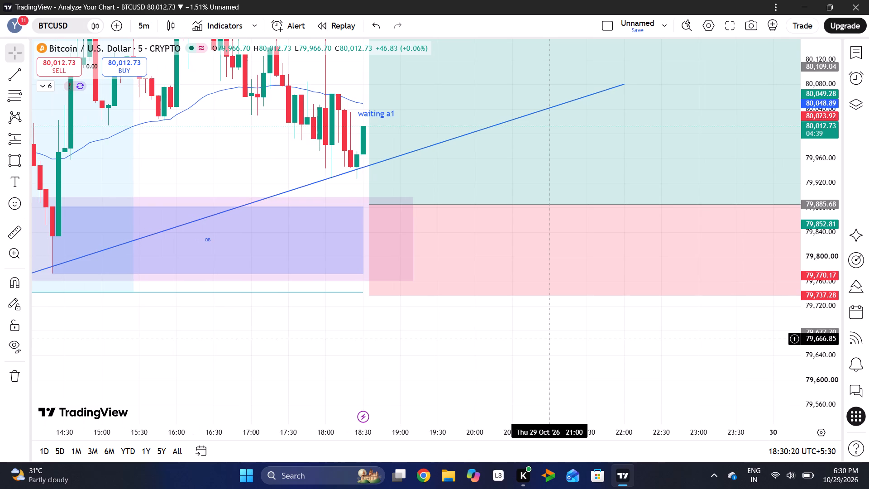
drag(817, 165, 800, 350)
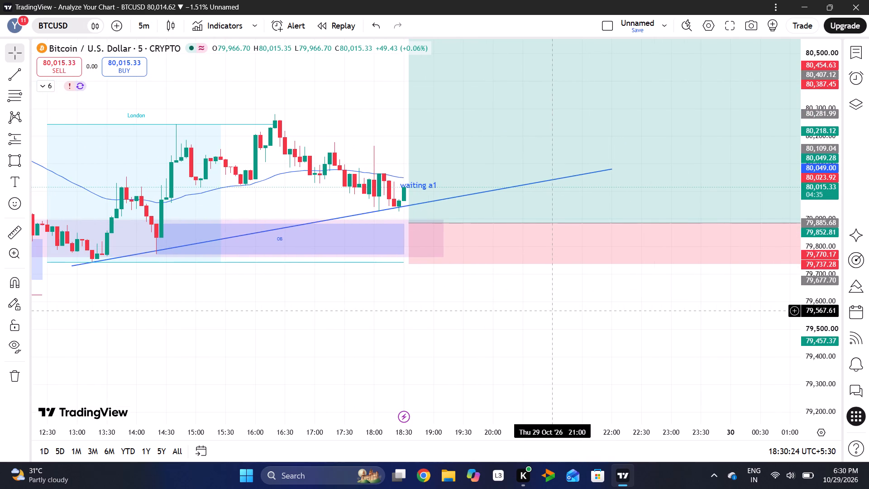
drag(553, 311, 470, 305)
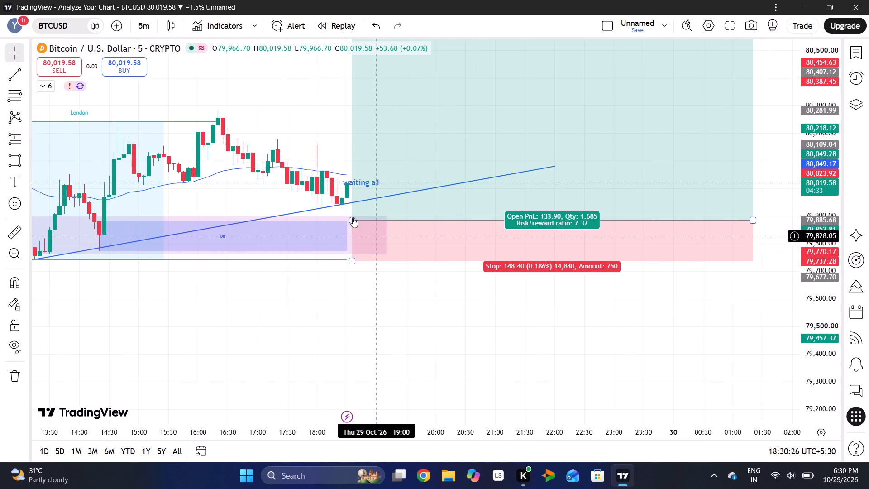
Move the "waiting a1" note away from the latest candle into the long position's profit area, just above the rising support line.
drag(354, 185, 408, 186)
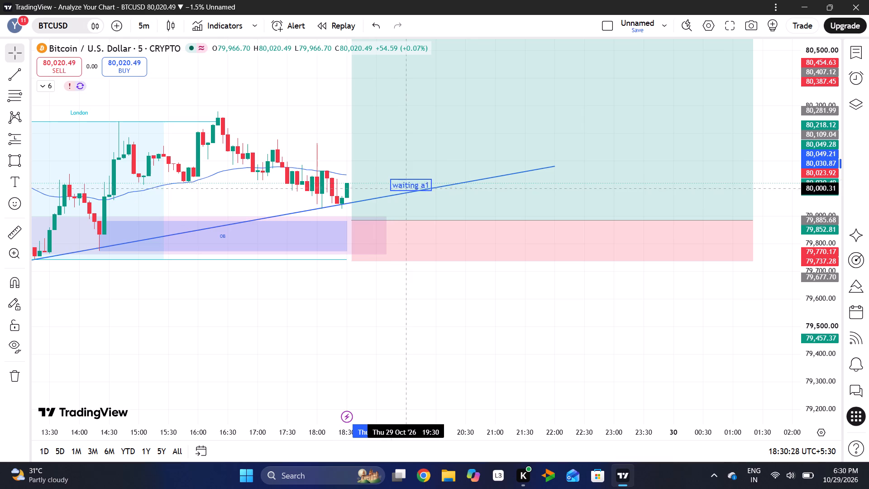
drag(408, 186, 409, 182)
click(409, 182)
click(435, 314)
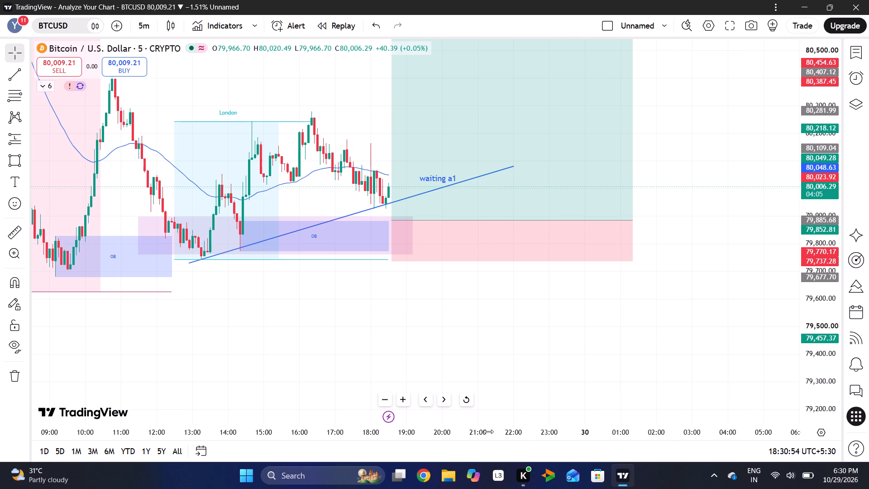
Examine the 18:30 Bitcoin candle against the rising support line, the moving average and the planned long's entry and stop levels.
drag(488, 431, 322, 408)
drag(210, 324, 303, 334)
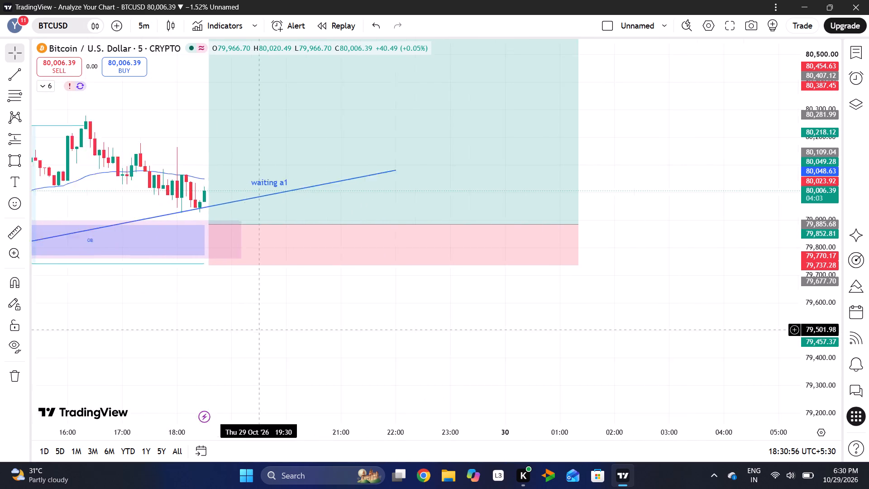
drag(303, 334, 502, 340)
drag(832, 284, 868, 54)
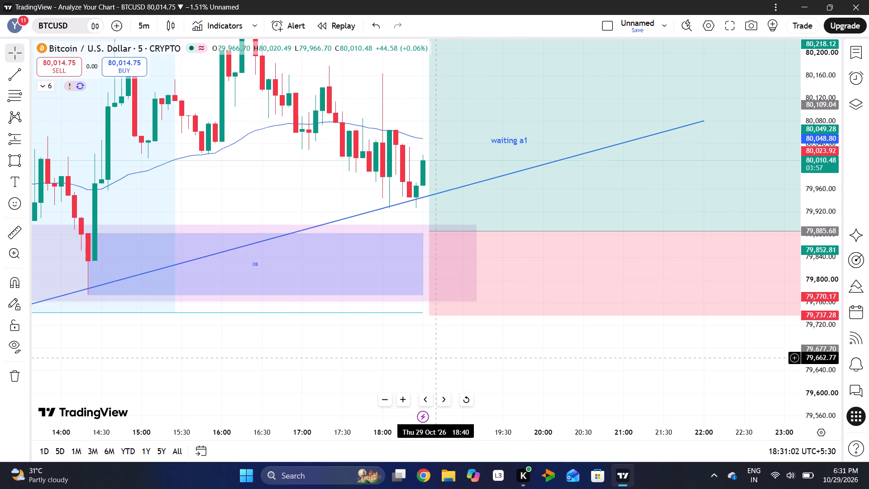
drag(501, 357, 367, 318)
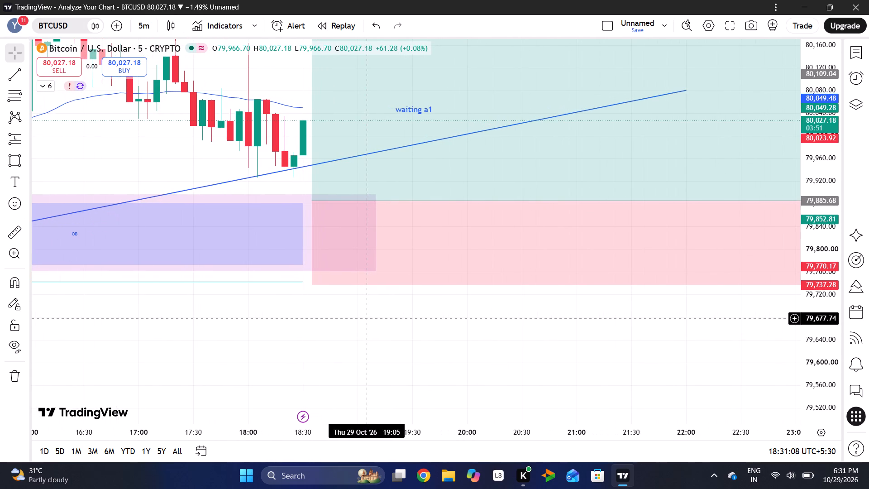
scroll(367, 318, left, 1)
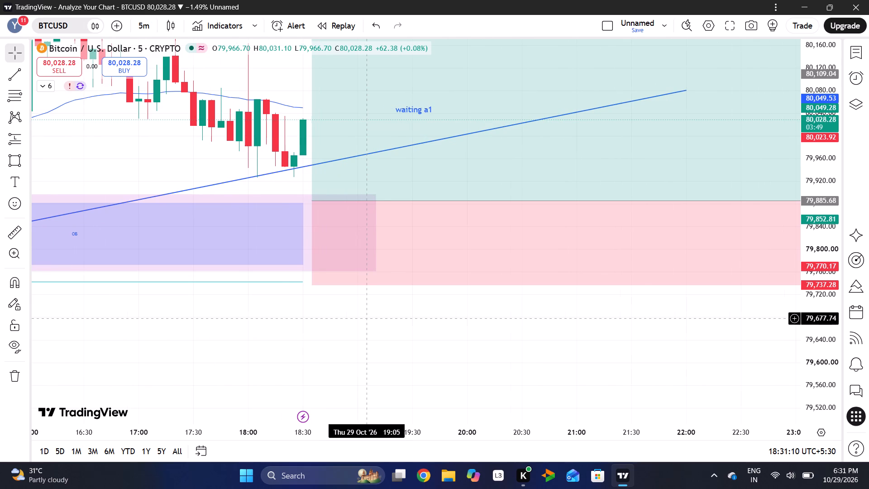
drag(806, 282, 826, 145)
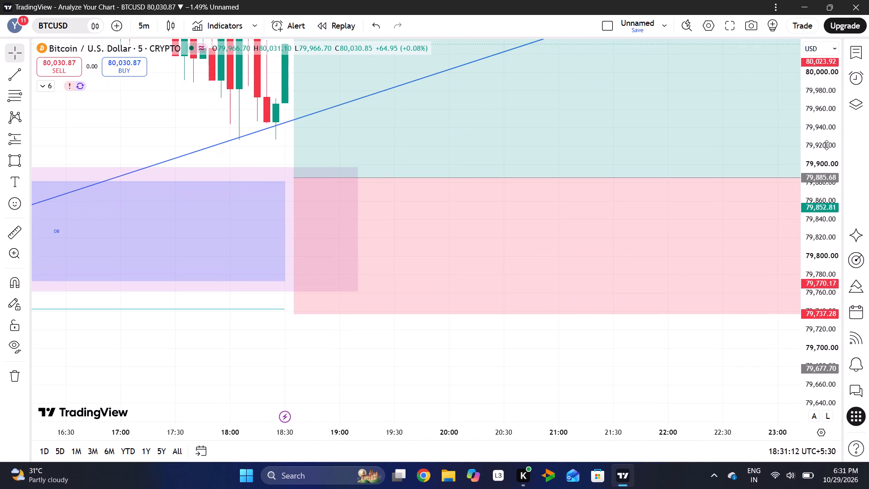
drag(240, 114, 235, 254)
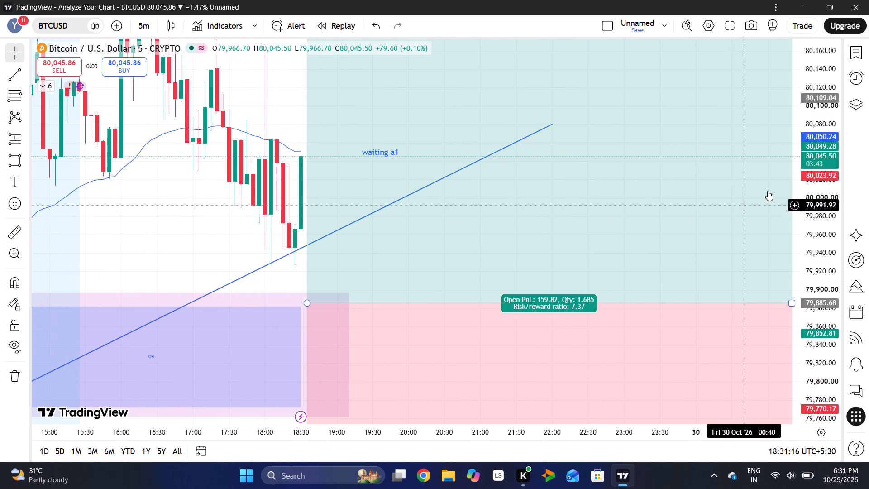
drag(819, 125, 780, 345)
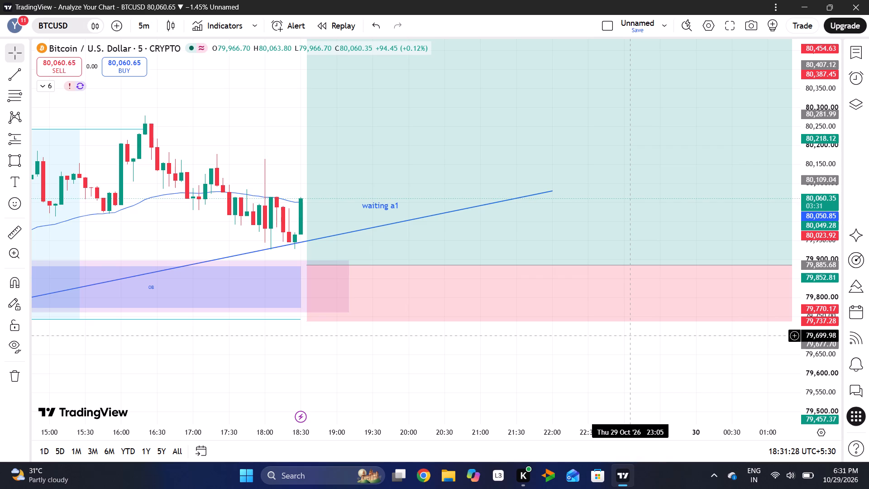
scroll(484, 310, left, 1)
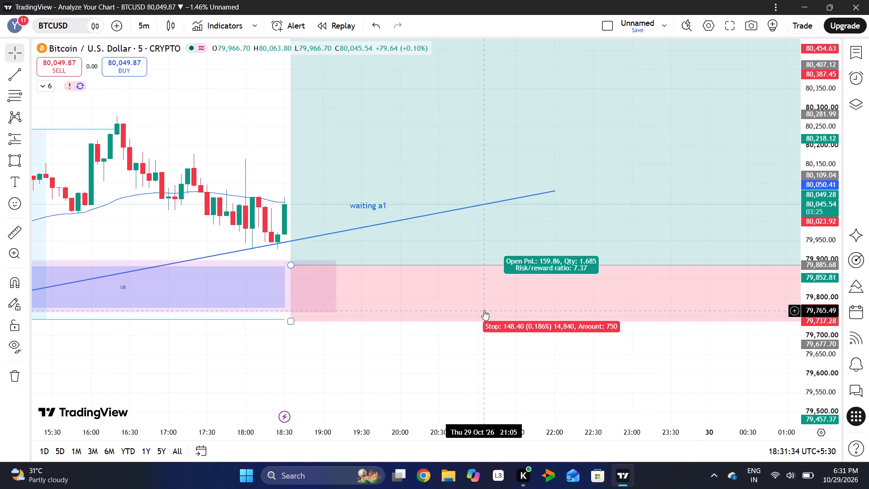
click(484, 310)
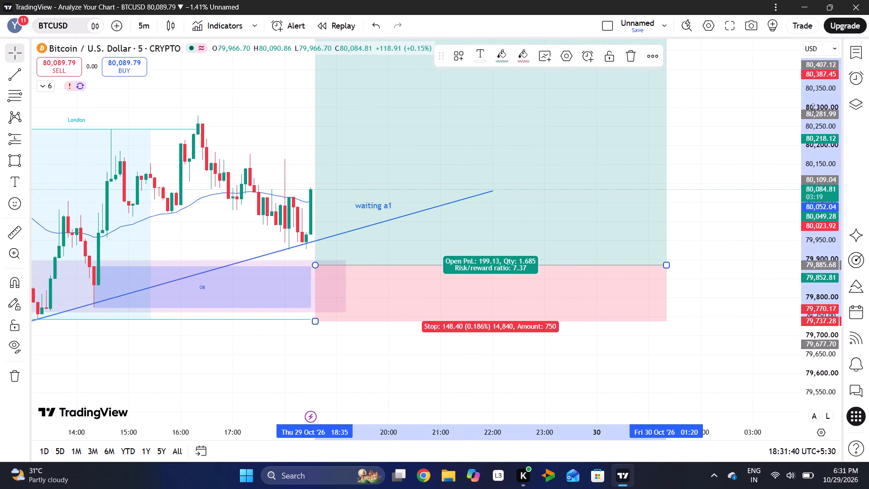
drag(813, 108, 798, 212)
click(740, 209)
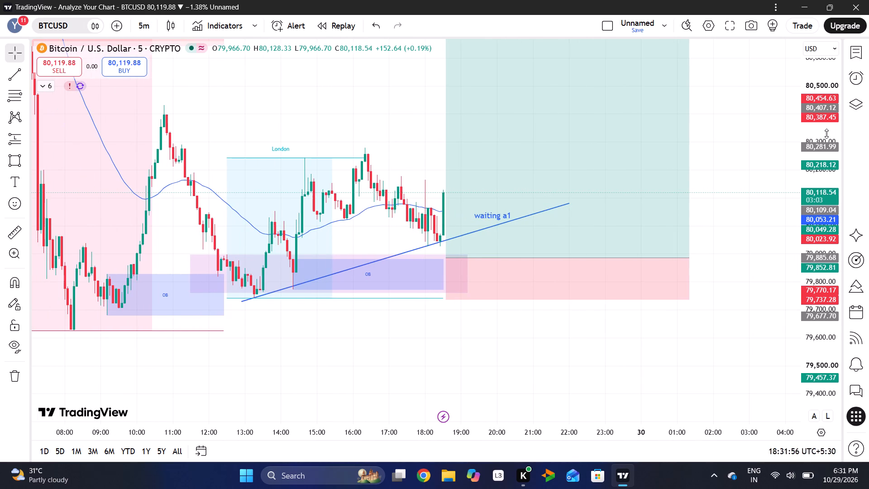
Examine Bitcoin's wider 5-minute structure, comparing the London session range and order blocks with the current candle and planned long.
drag(826, 134, 814, 243)
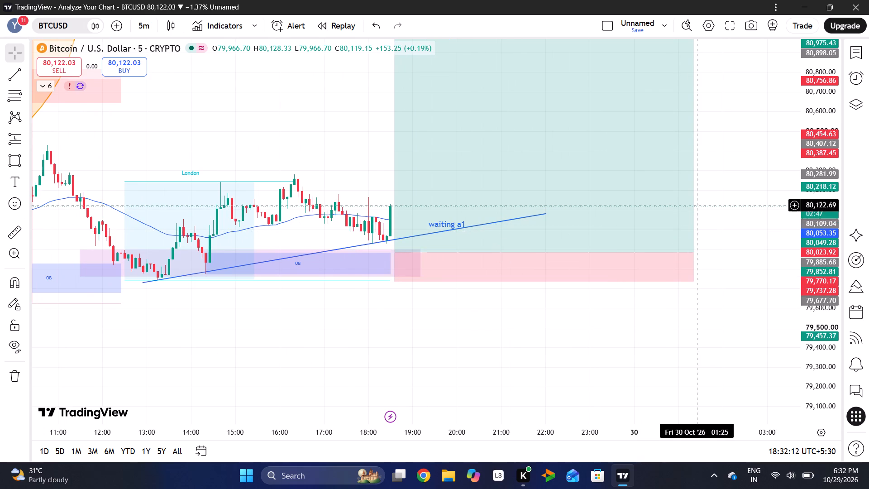
drag(746, 230, 501, 207)
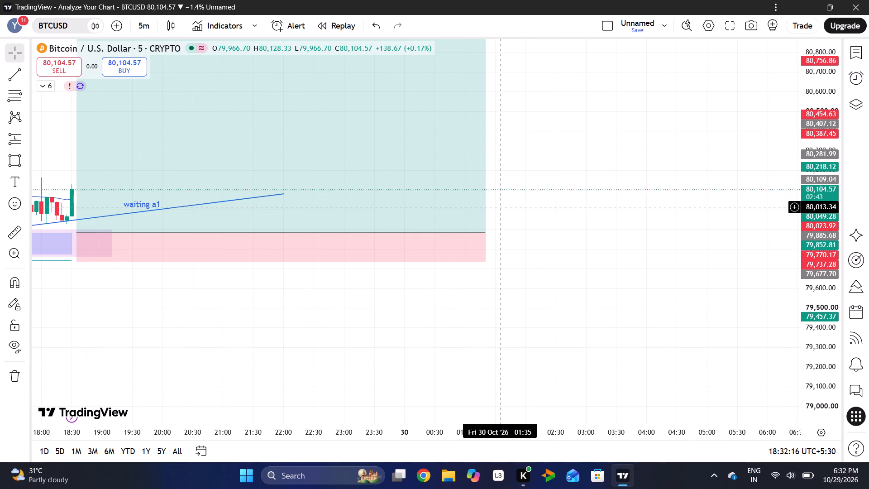
scroll(481, 233, right, 2)
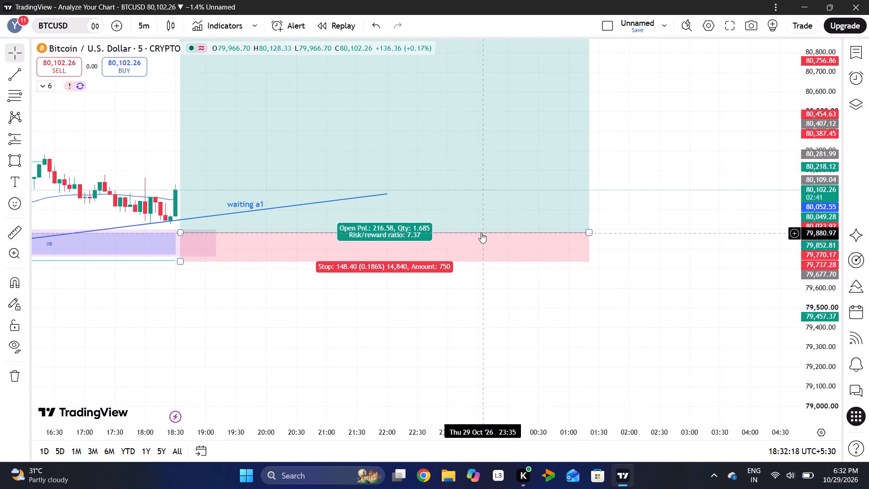
drag(827, 258, 836, 192)
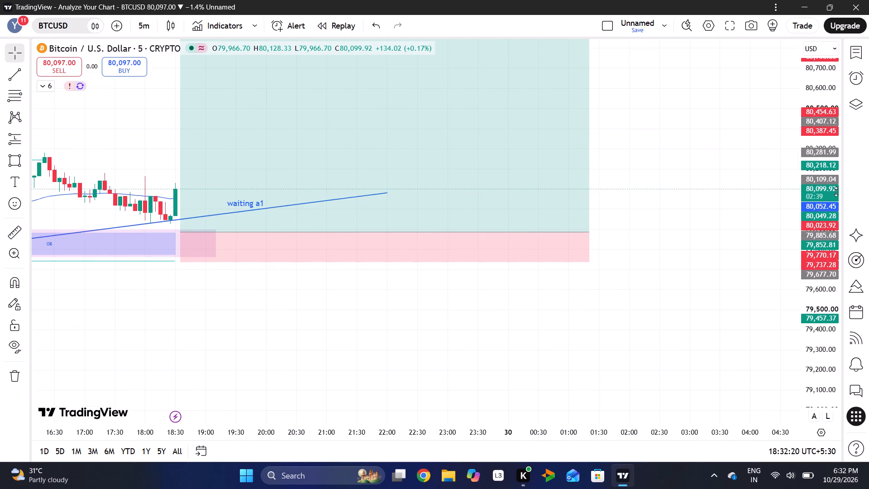
drag(836, 192, 842, 65)
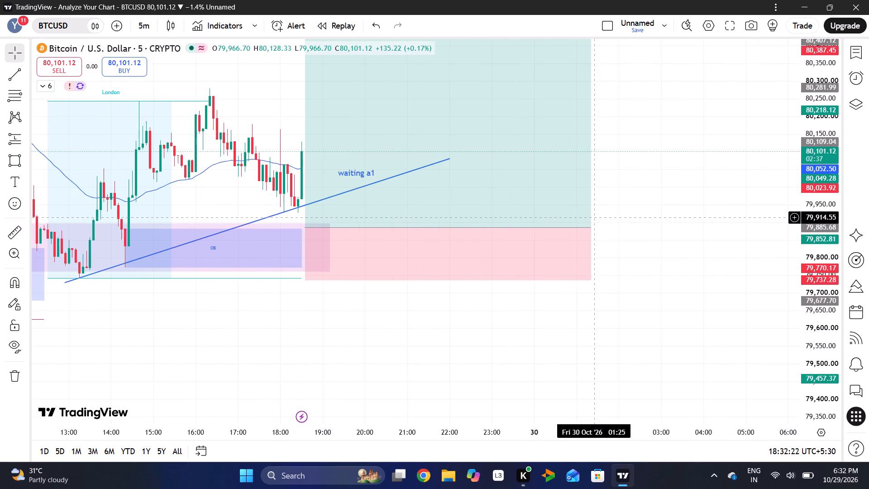
drag(827, 125, 804, 259)
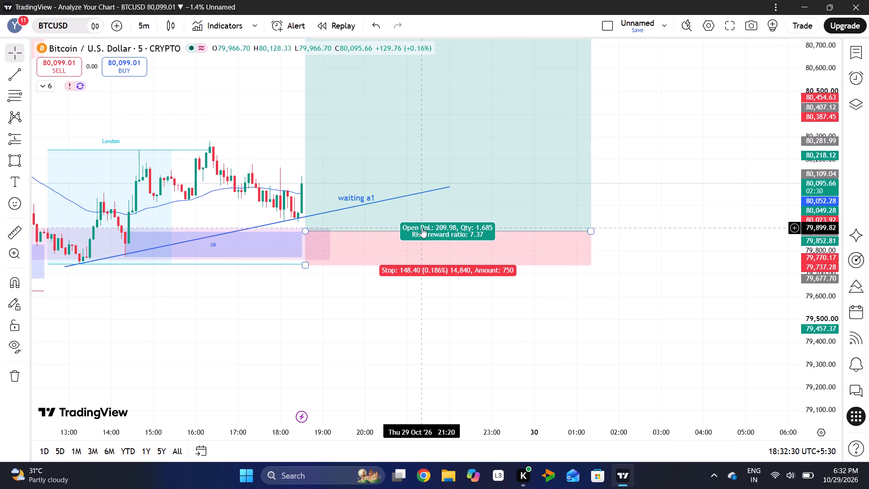
drag(298, 154, 383, 198)
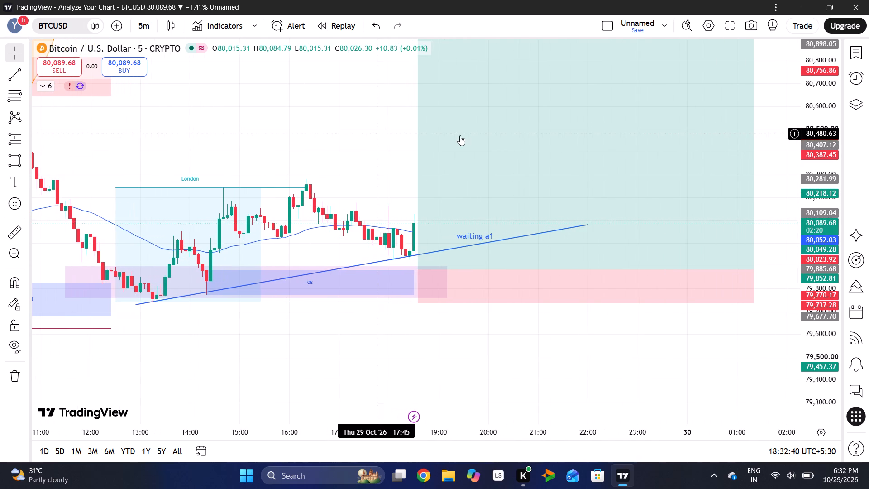
drag(826, 271, 828, 111)
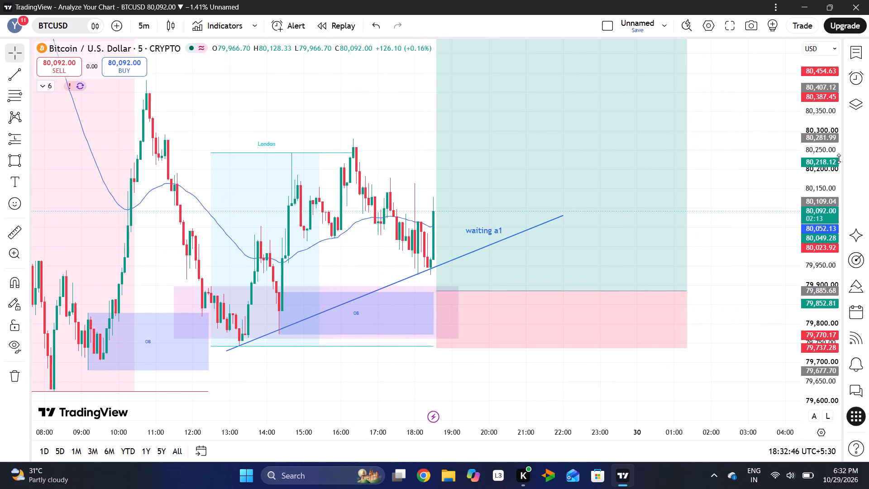
drag(825, 133, 792, 227)
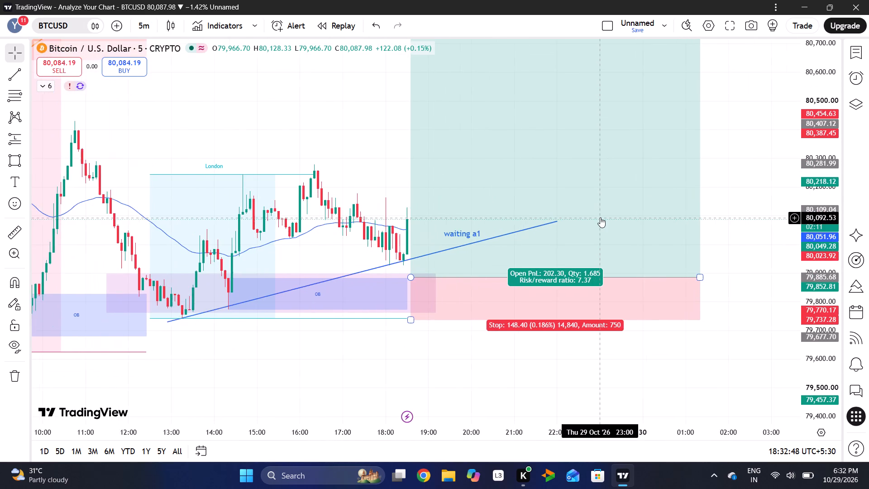
scroll(628, 216, left, 3)
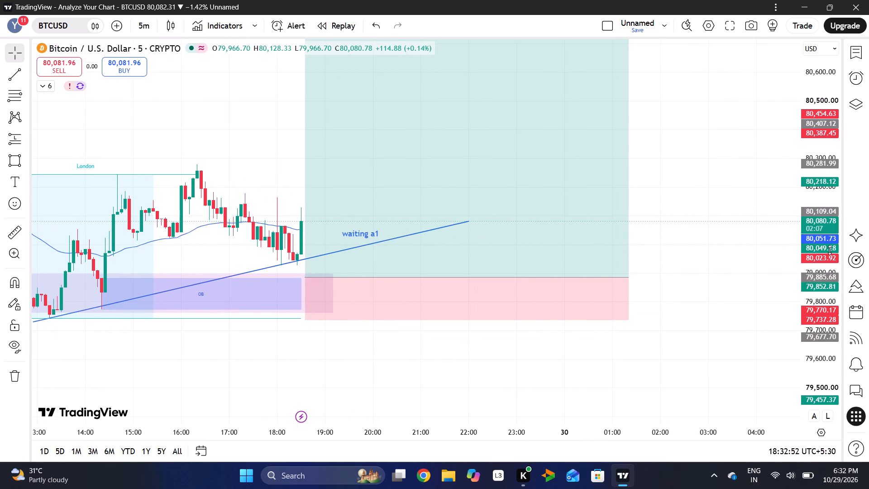
drag(815, 251, 820, 165)
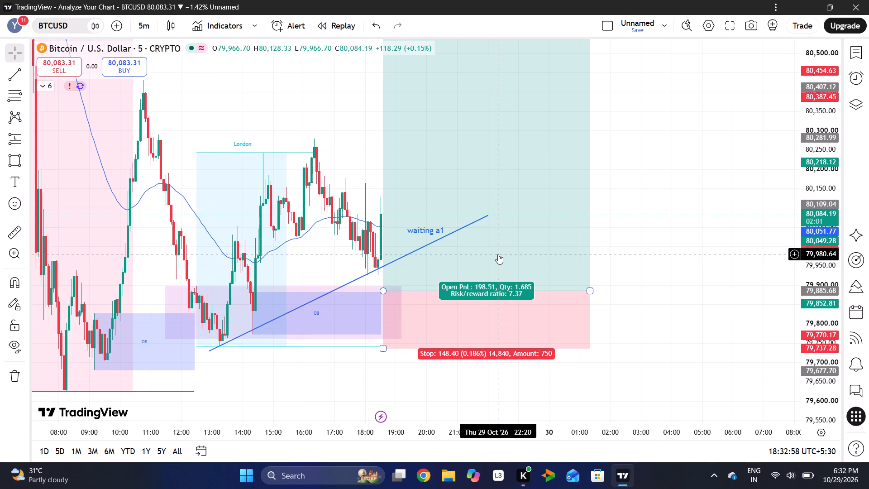
drag(809, 155, 793, 211)
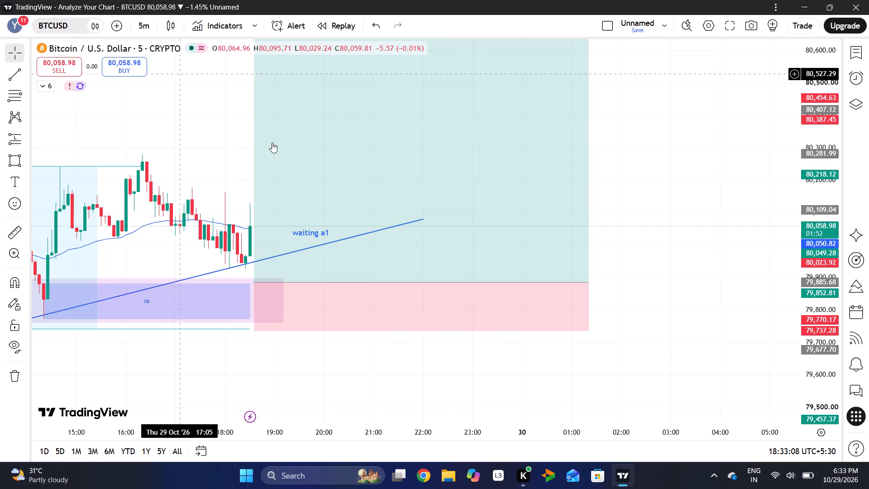
Shift the Bitcoin long position about 10 minutes later so it ends at 01:30 on 30 October, keeping its price levels.
drag(276, 145, 282, 145)
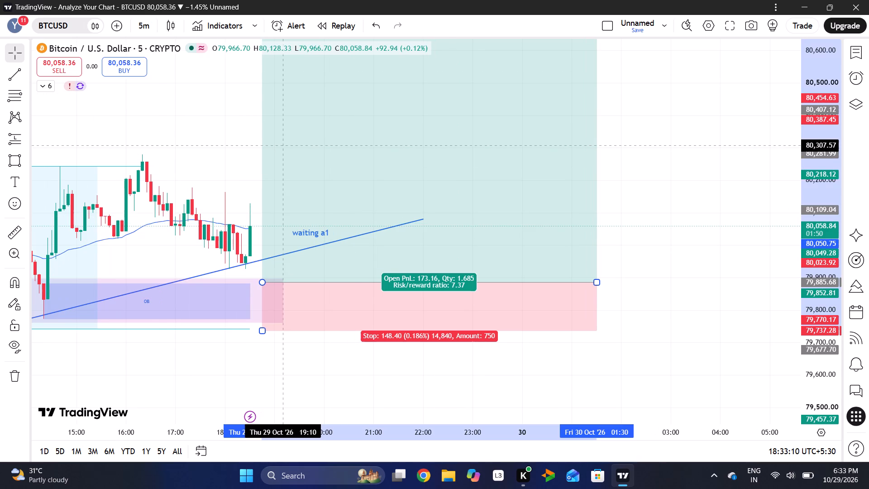
Raise the Bitcoin long position slightly so its entry sits at 79,892.66 and its stop at 79,744.26, keeping its time span.
drag(282, 145, 283, 143)
click(224, 139)
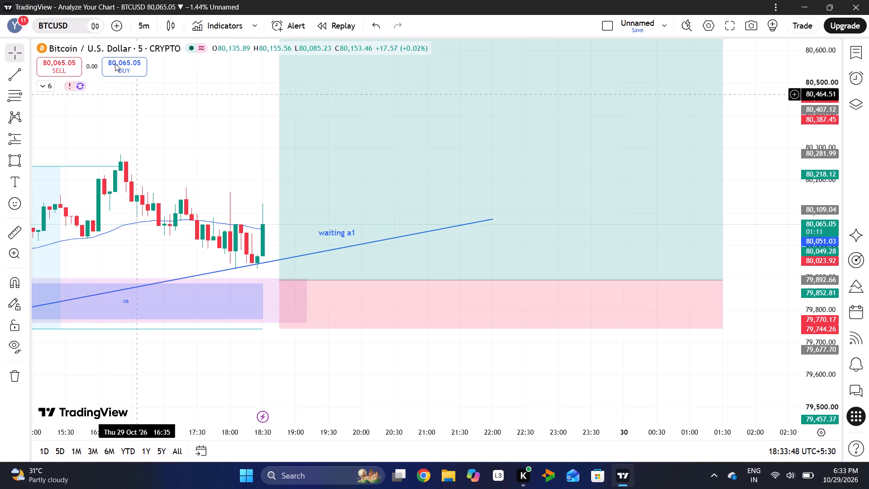
Compare Bitcoin's 15-minute and 5-minute structure around the rising support line, the moving average, the London range and the planned long.
click(138, 31)
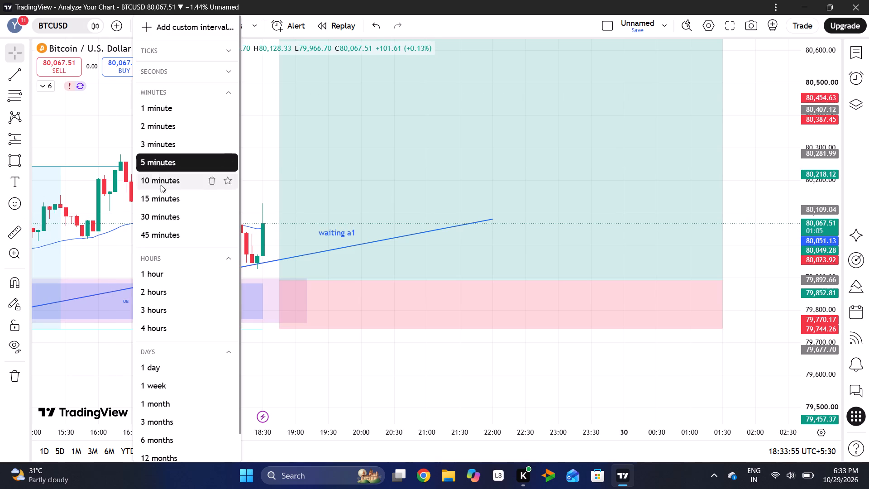
click(162, 206)
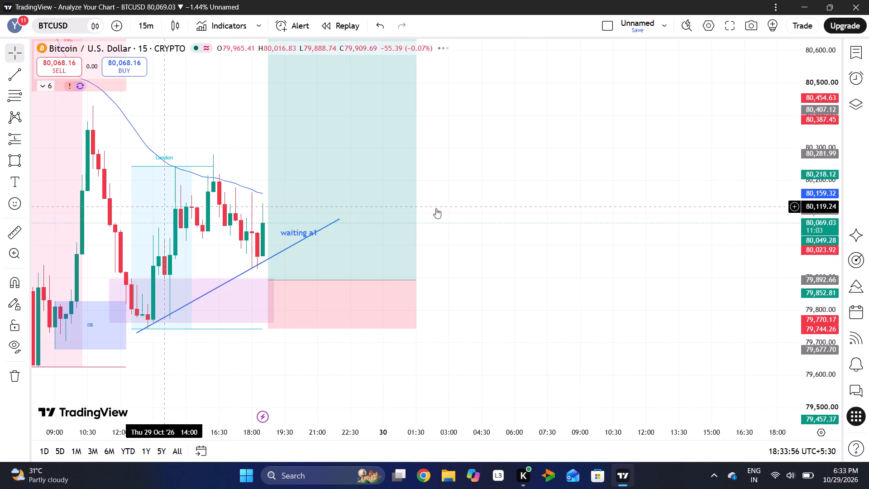
drag(450, 215, 612, 210)
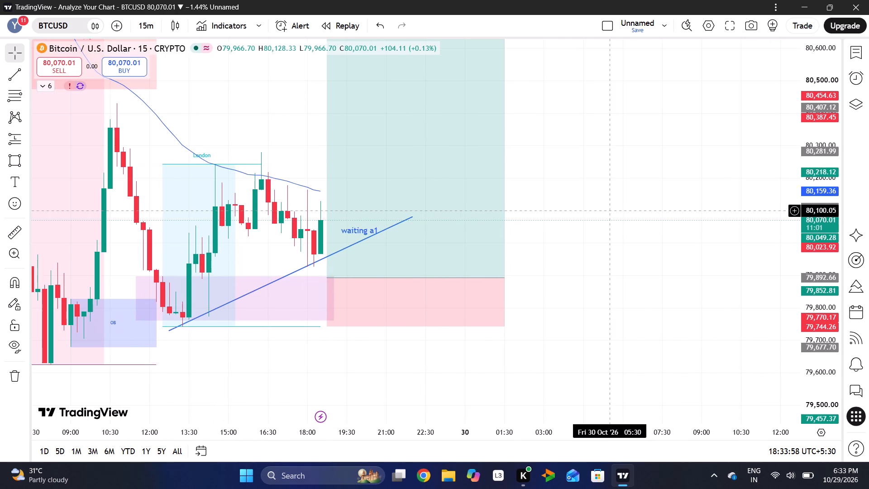
drag(802, 137, 796, 231)
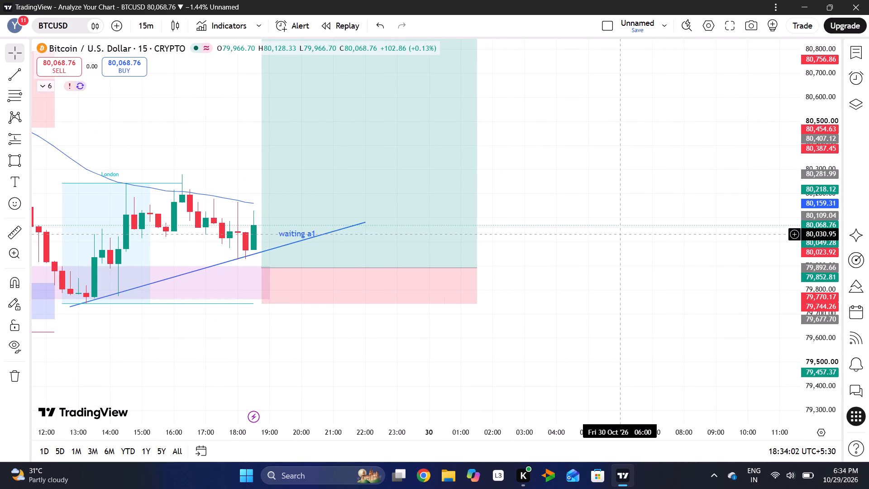
scroll(549, 321, left, 1)
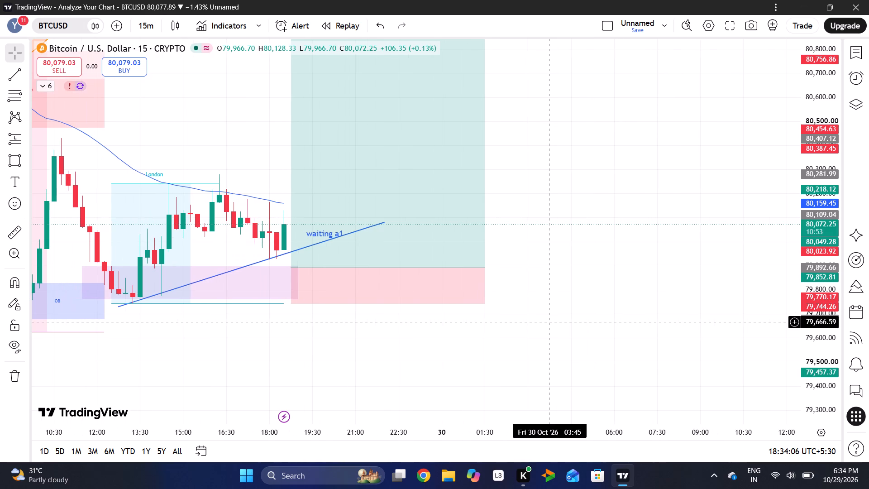
drag(820, 133, 793, 250)
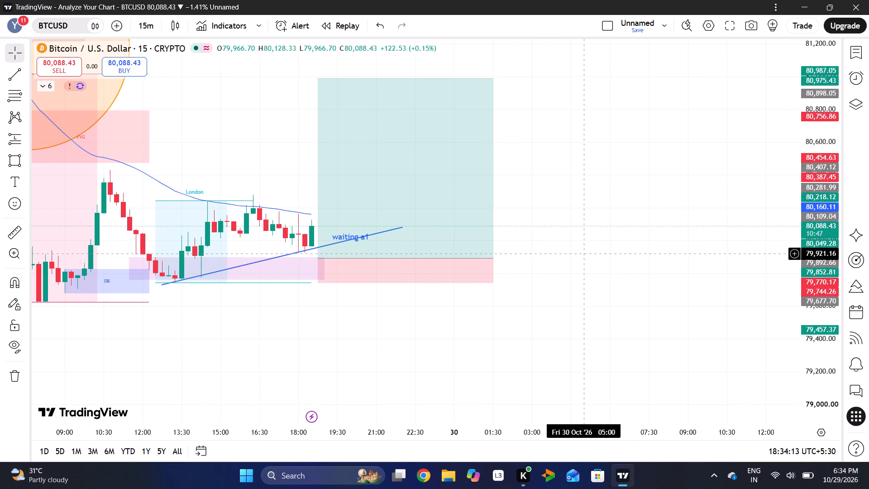
drag(803, 253, 809, 174)
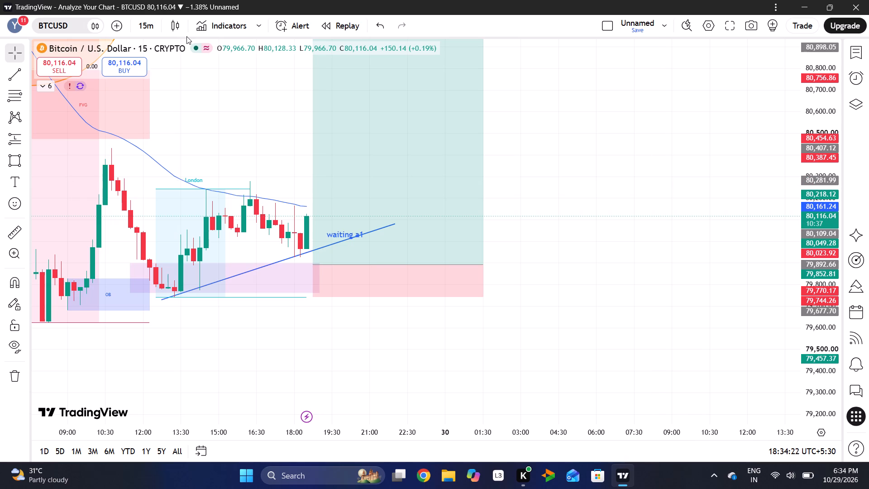
click(144, 22)
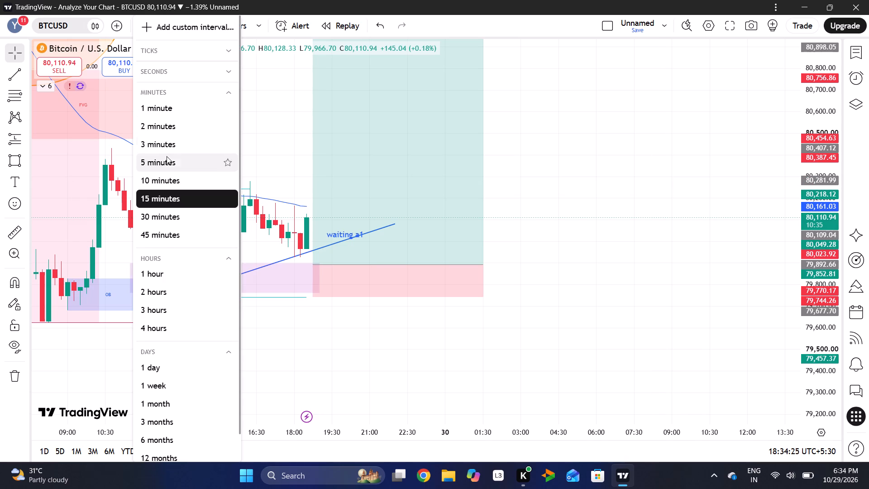
click(165, 159)
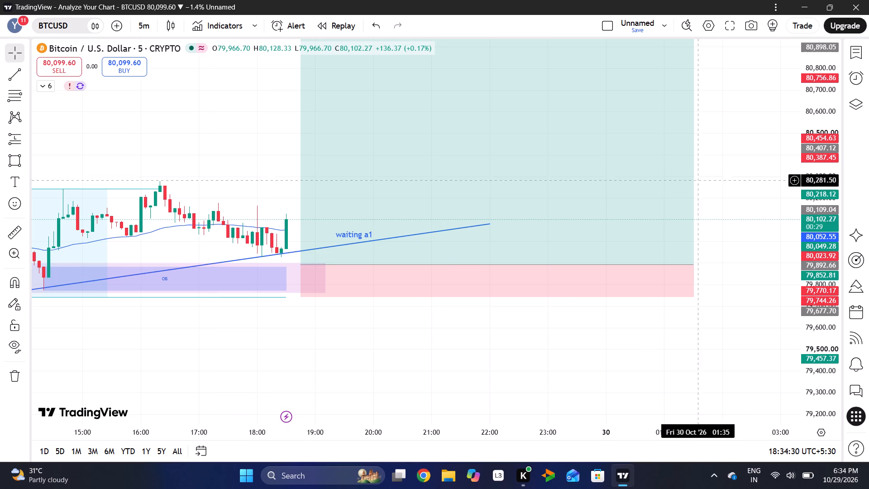
drag(817, 231, 825, 170)
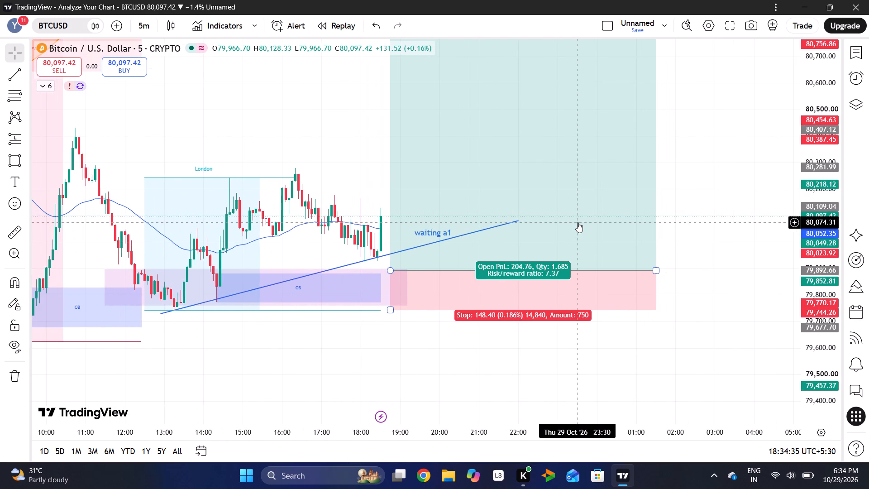
drag(826, 147, 836, 237)
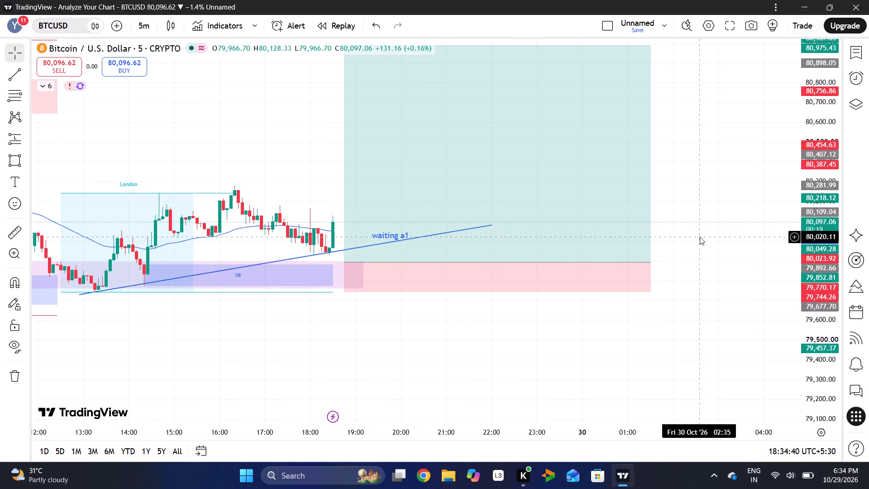
On the 15-minute Bitcoin chart, draw a descending trend line over the recent highs from about 80,303 to about 79,932 at 21:30.
click(149, 21)
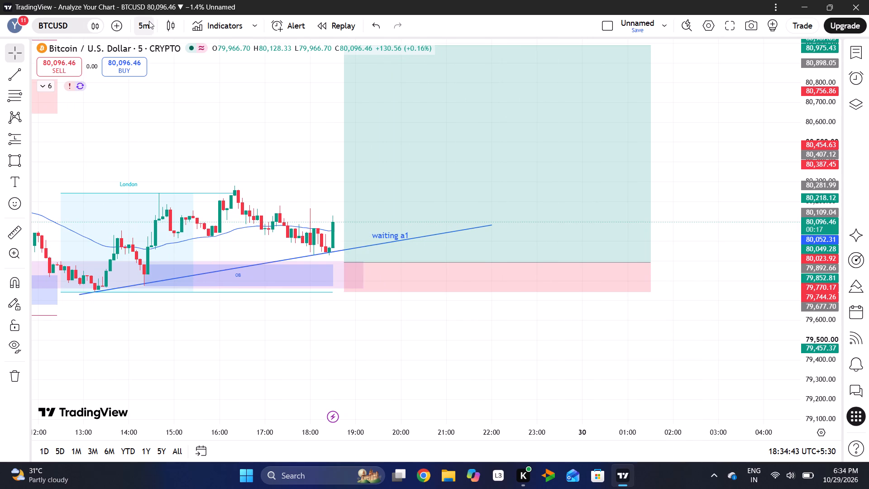
click(152, 206)
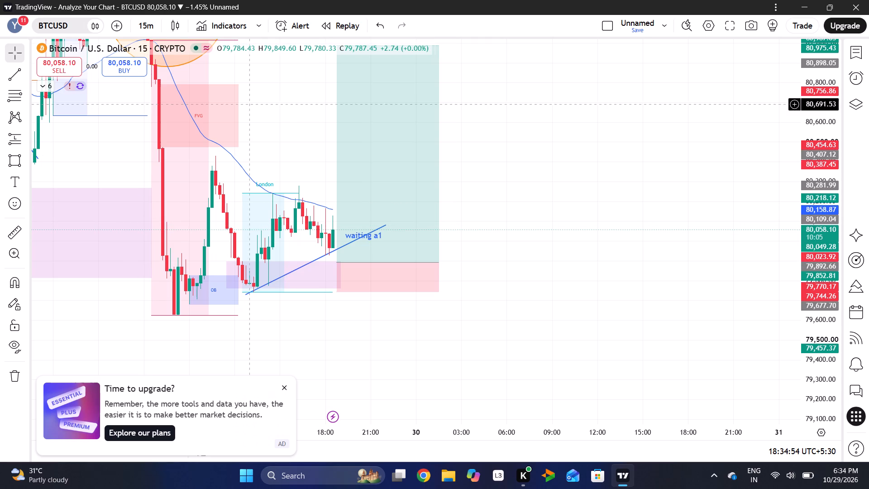
click(9, 83)
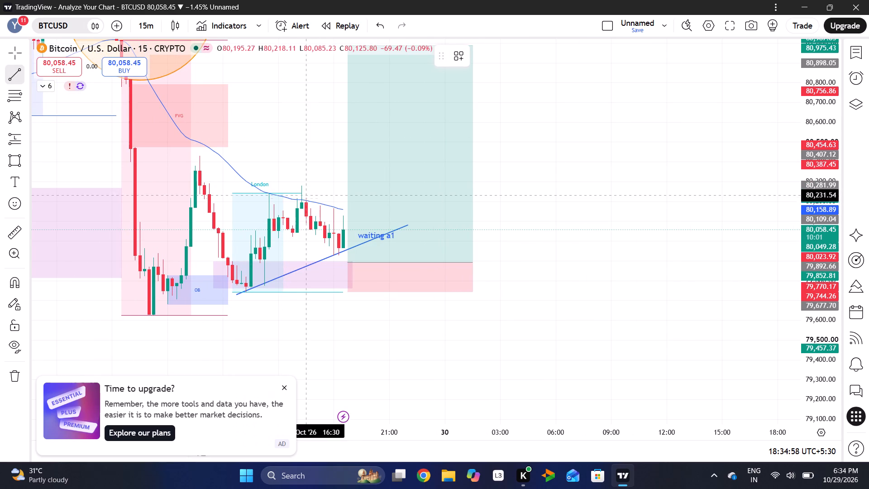
drag(301, 188, 377, 230)
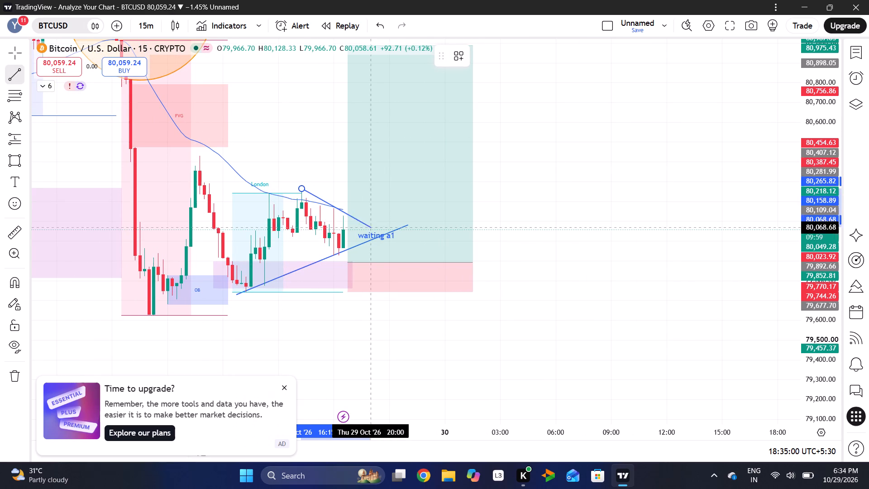
drag(377, 230, 390, 251)
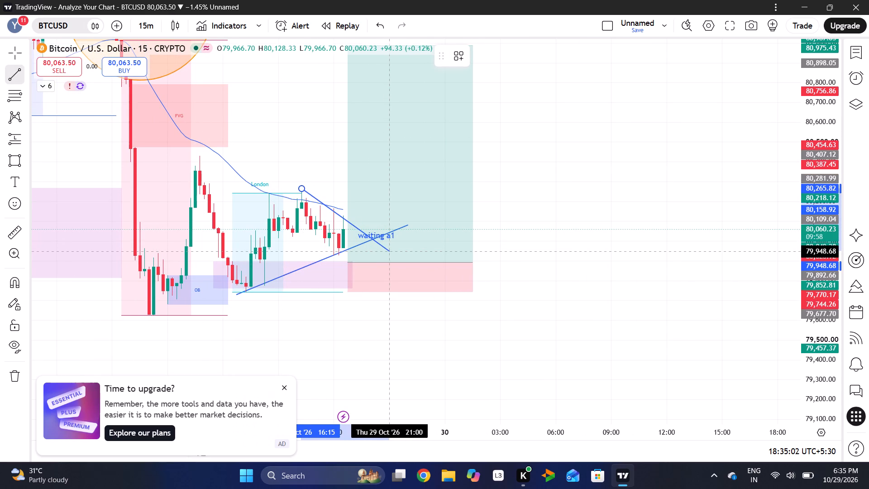
drag(390, 251, 400, 254)
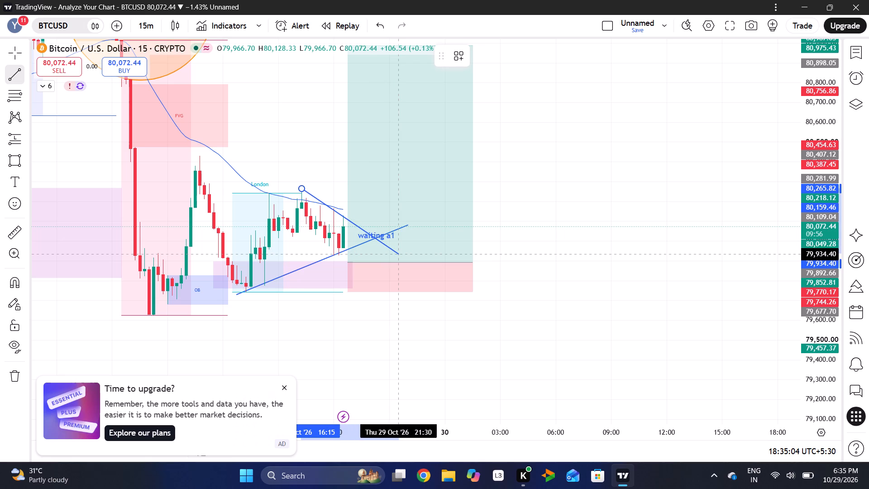
click(400, 254)
click(549, 288)
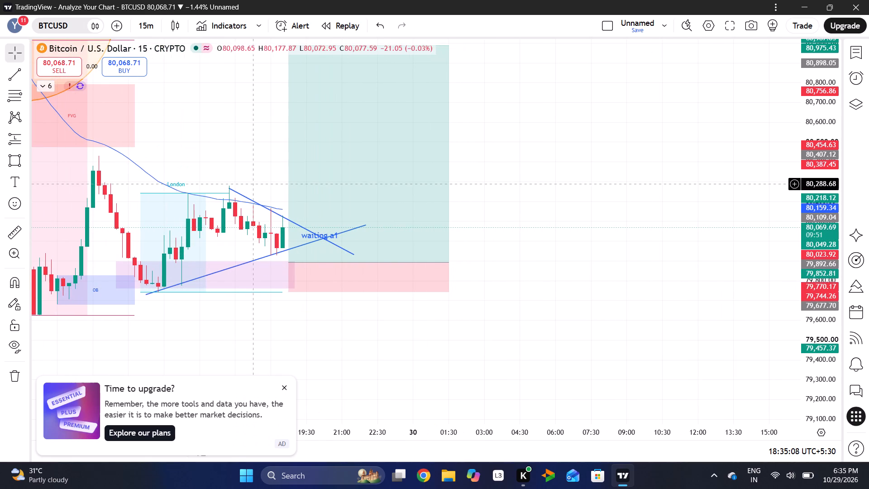
drag(231, 188, 214, 182)
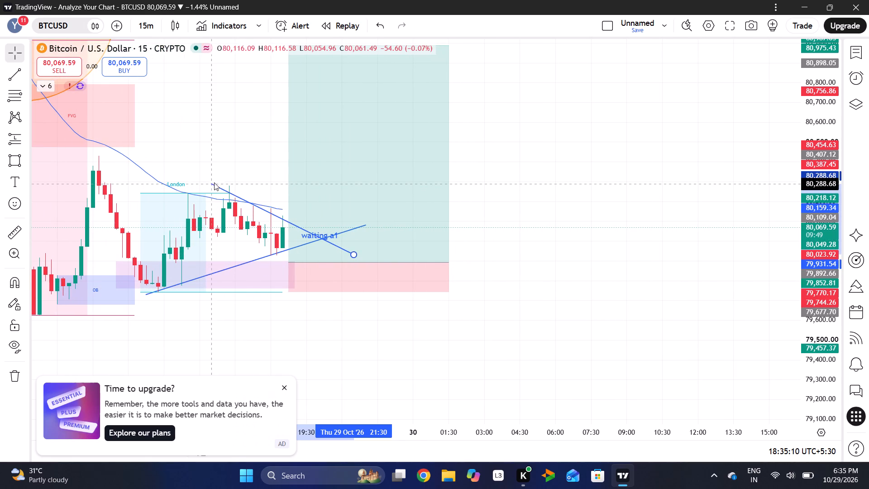
drag(214, 182, 219, 181)
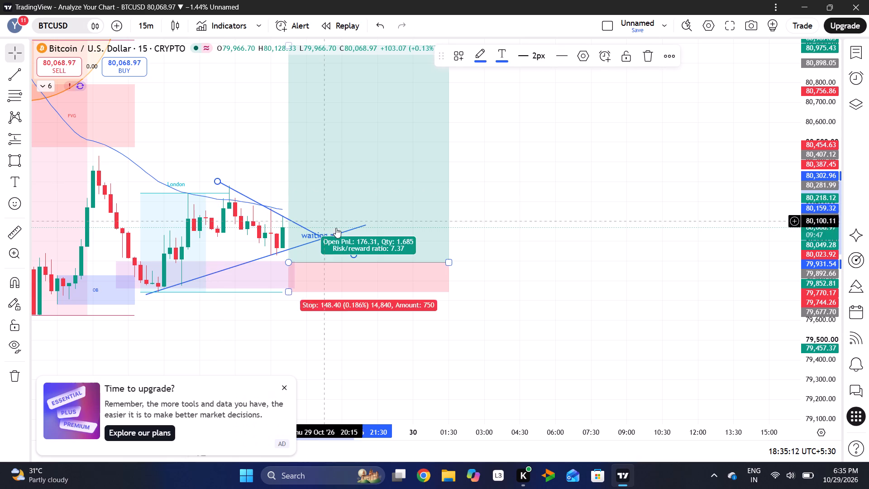
click(530, 268)
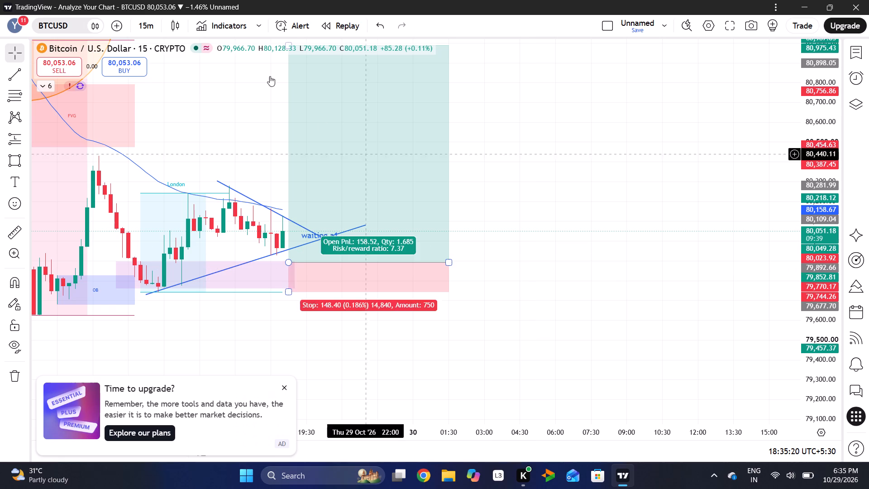
On the 5-minute chart, refine the descending trend line to run from about 80,303 at 16:00 to about 79,903 at 21:45.
click(151, 22)
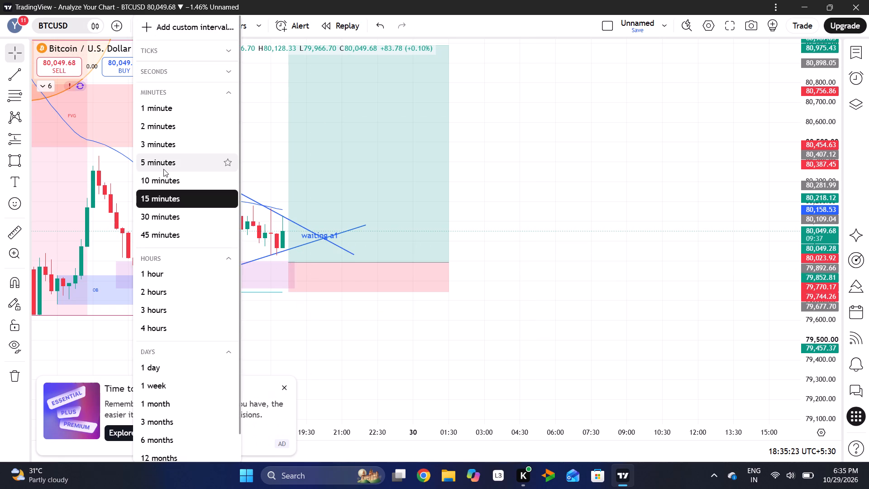
click(163, 169)
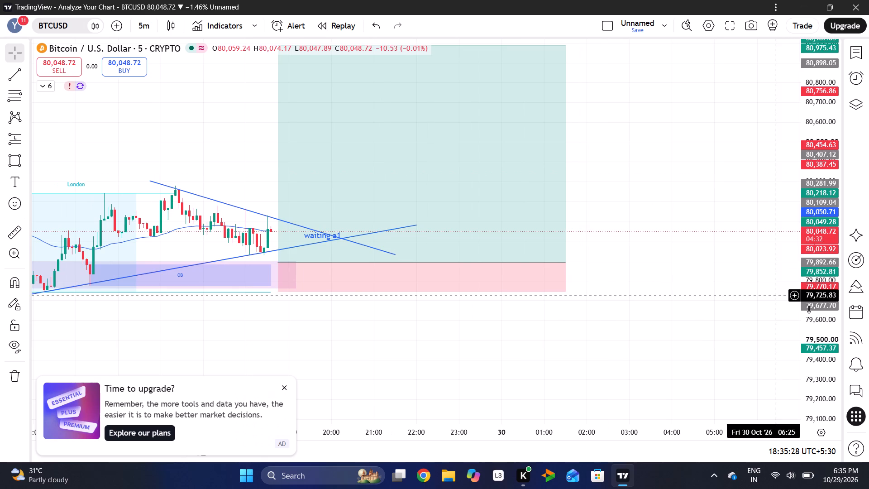
drag(809, 308, 816, 210)
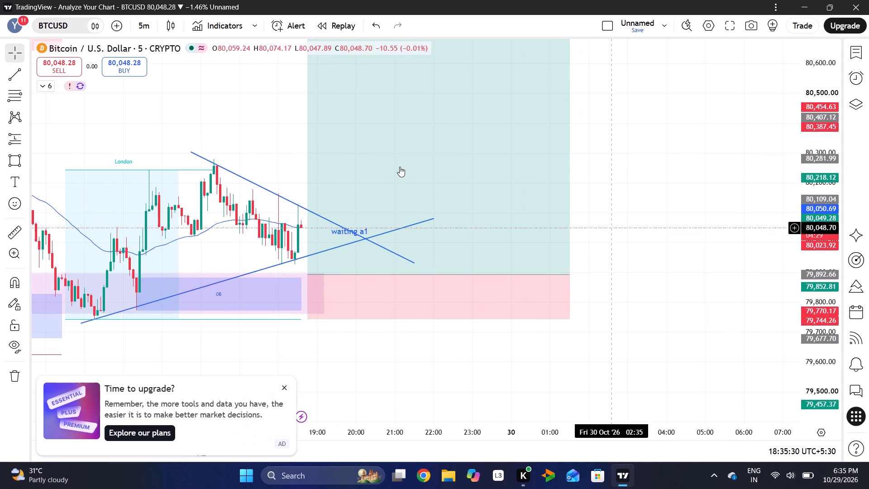
drag(191, 152, 193, 151)
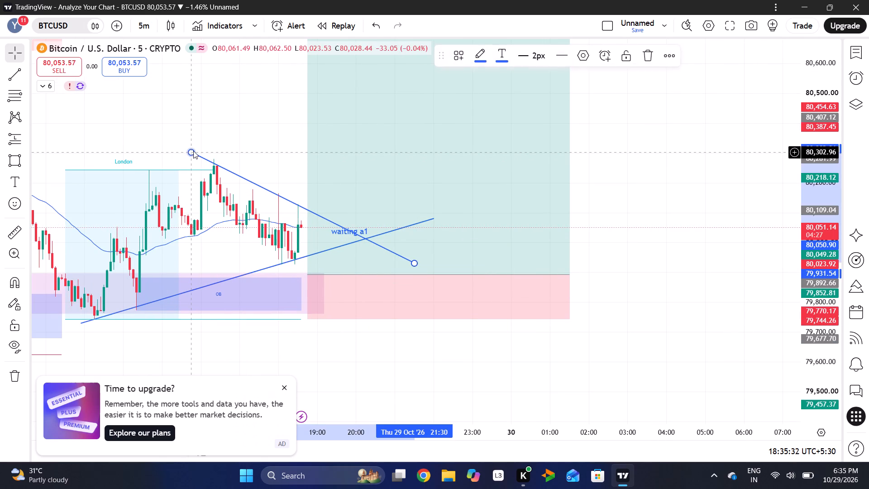
drag(193, 151, 200, 154)
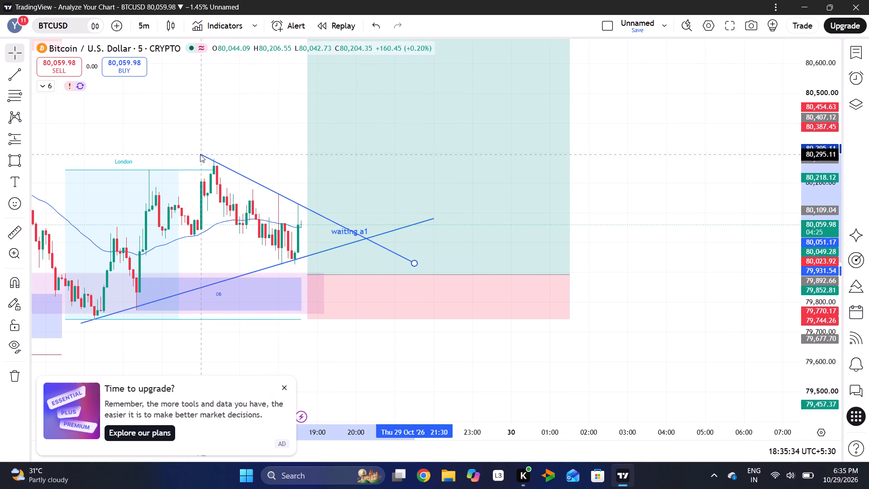
drag(200, 154, 201, 152)
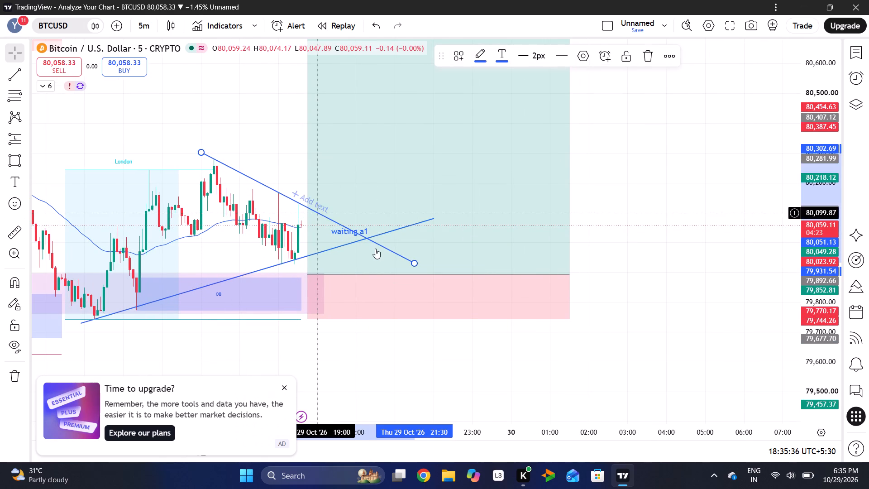
drag(412, 264, 417, 267)
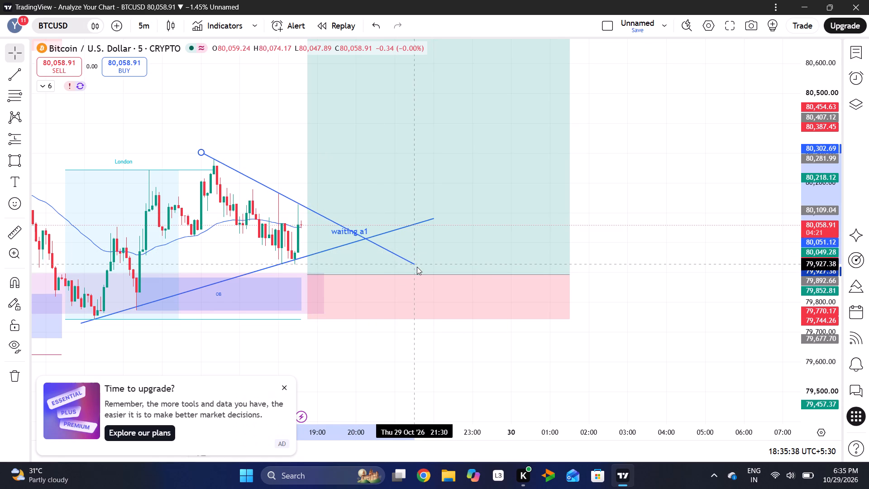
drag(417, 267, 423, 271)
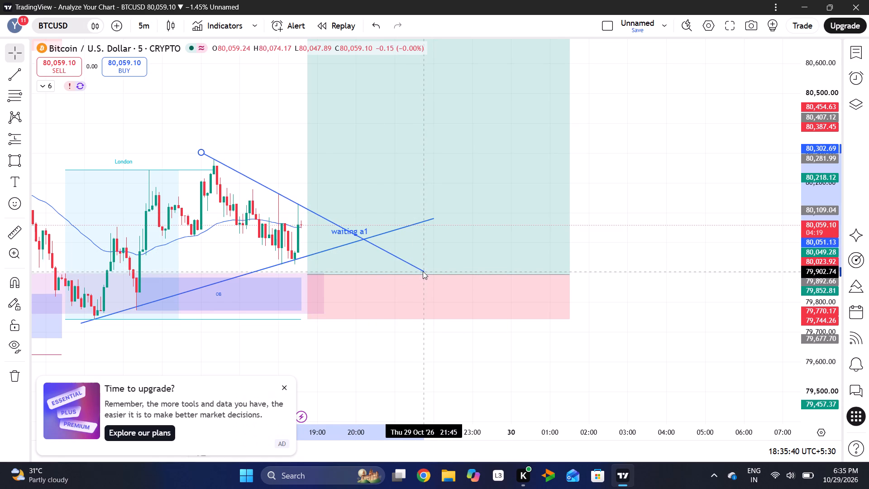
click(603, 229)
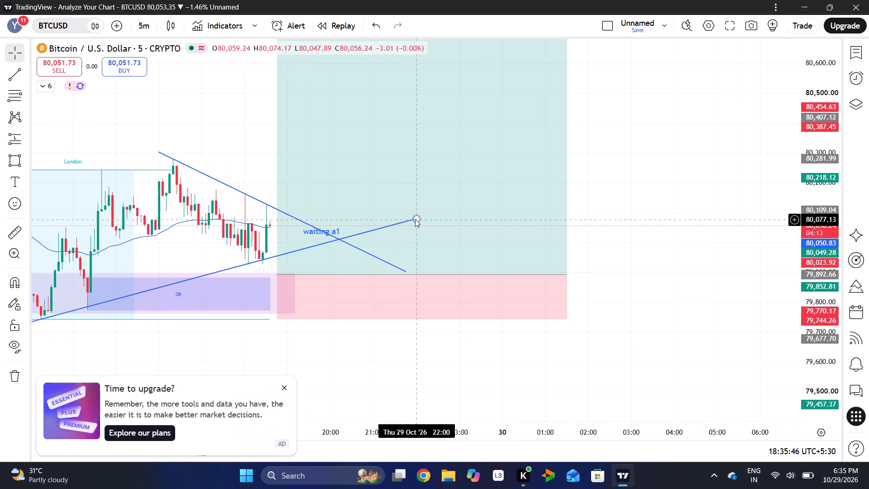
Lower the far end of the rising support line to about 80,060 at 21:55.
drag(415, 219, 412, 224)
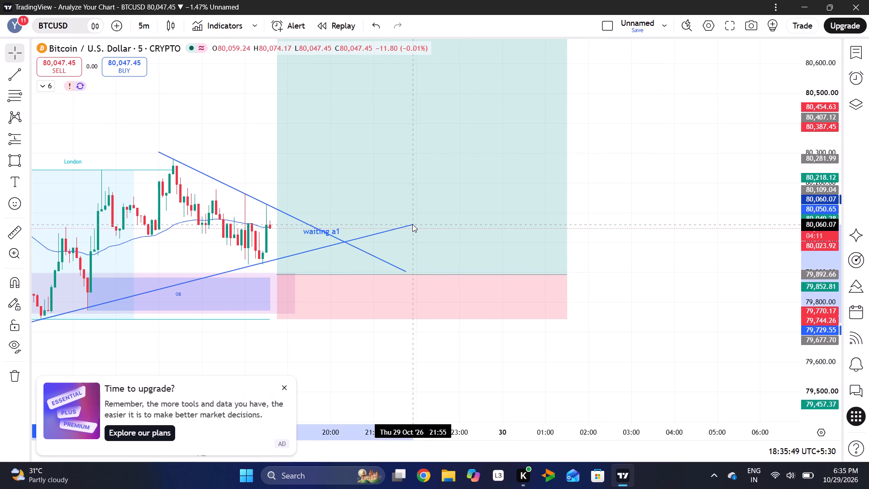
drag(412, 224, 412, 224)
click(623, 263)
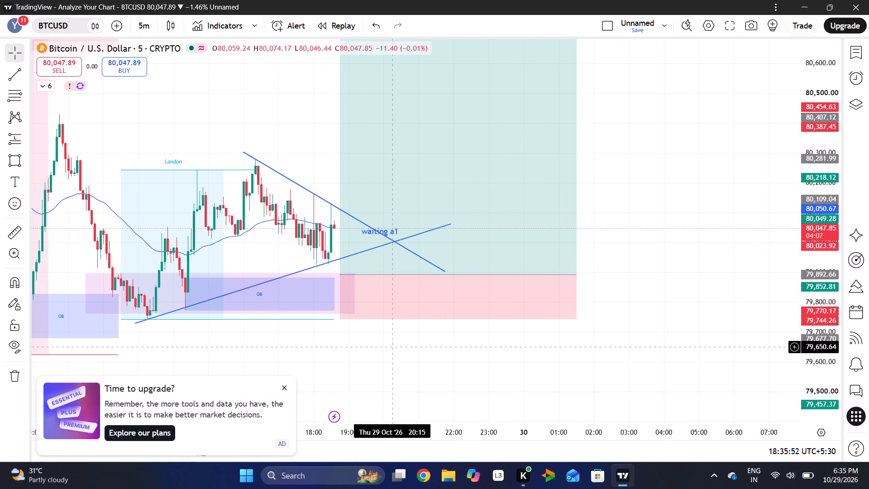
Dismiss the upgrade promotion and examine Bitcoin's price between the converging trend lines on the 5-minute chart.
click(284, 392)
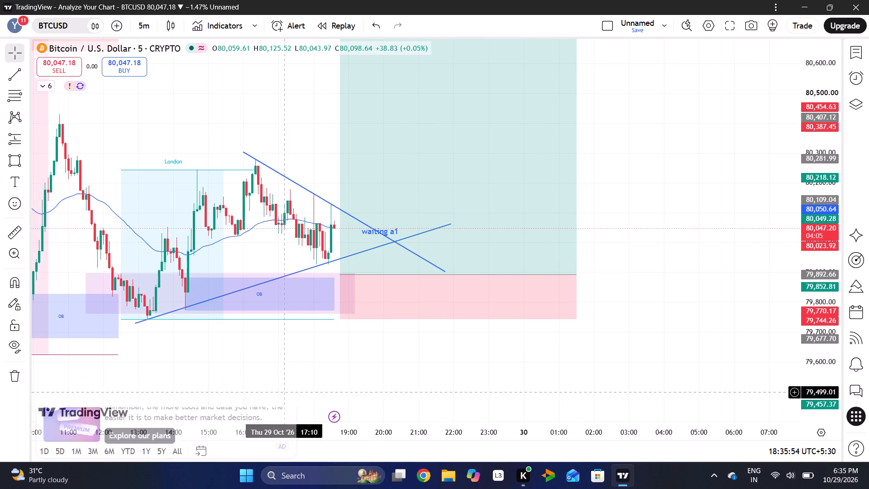
drag(220, 344, 391, 342)
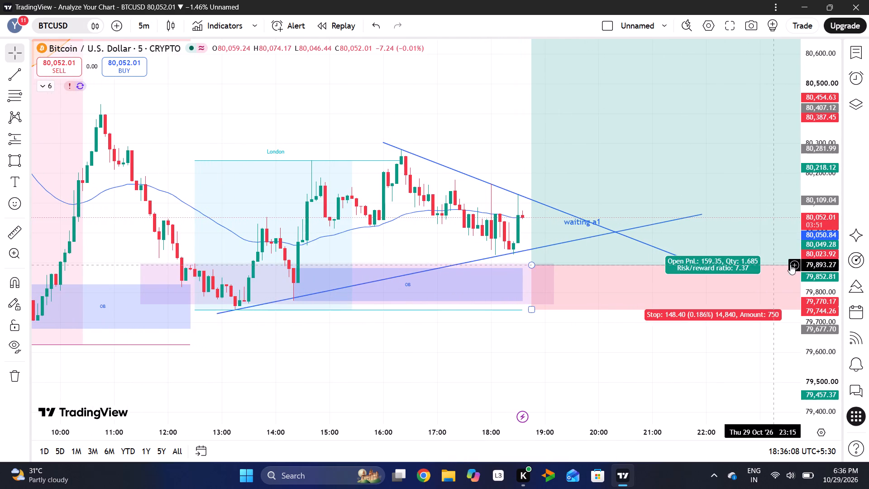
Examine Bitcoin's 5-minute candles between the converging trend lines and around the order block and long setup below.
drag(820, 289, 857, 177)
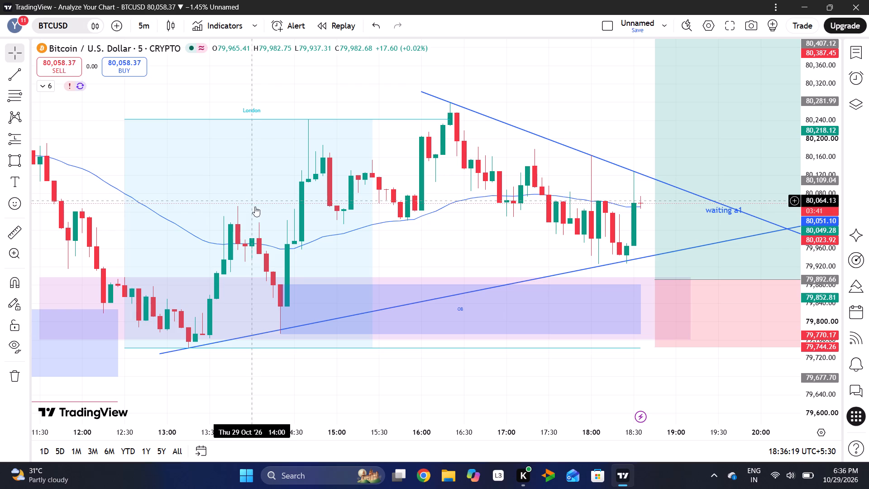
scroll(290, 244, down, 2)
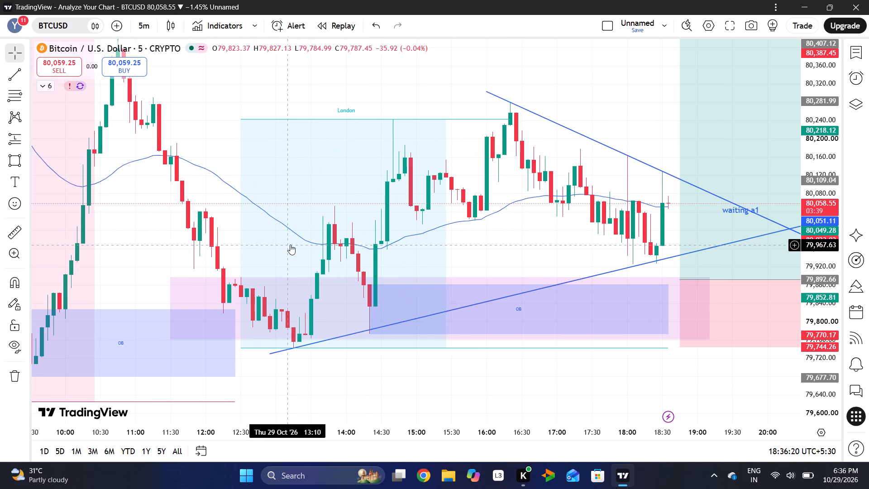
scroll(290, 244, up, 2)
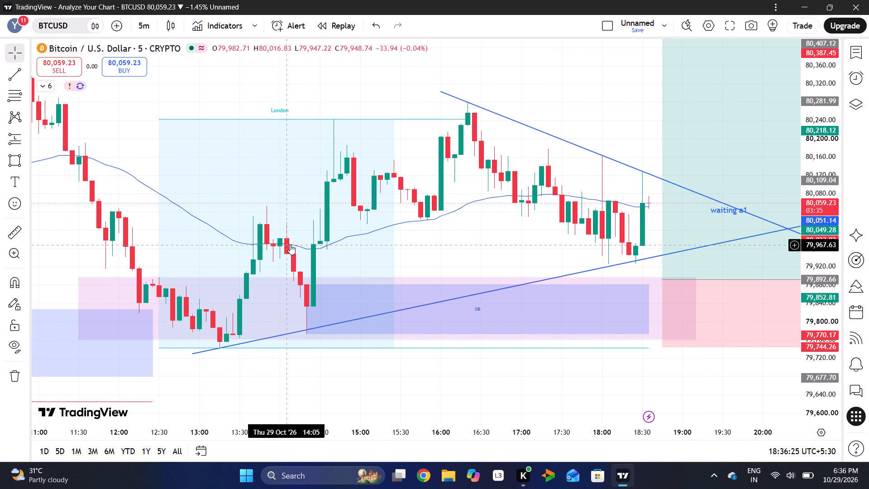
scroll(290, 244, up, 2)
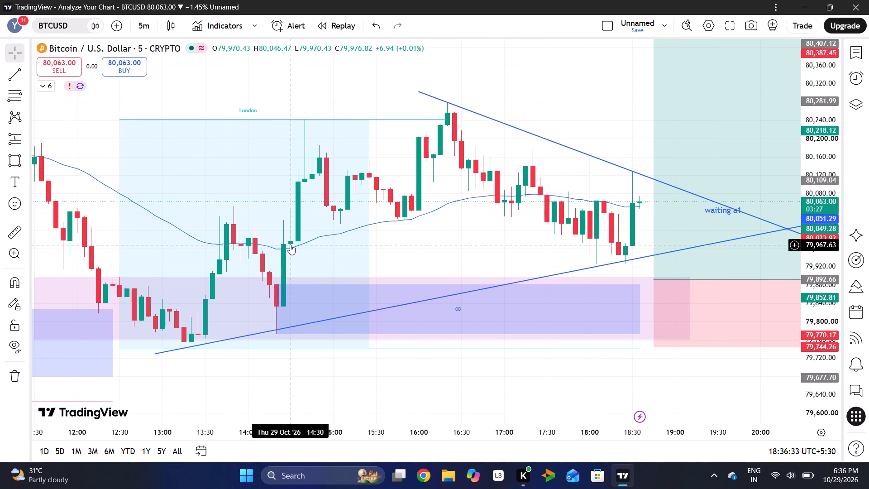
scroll(290, 244, up, 1)
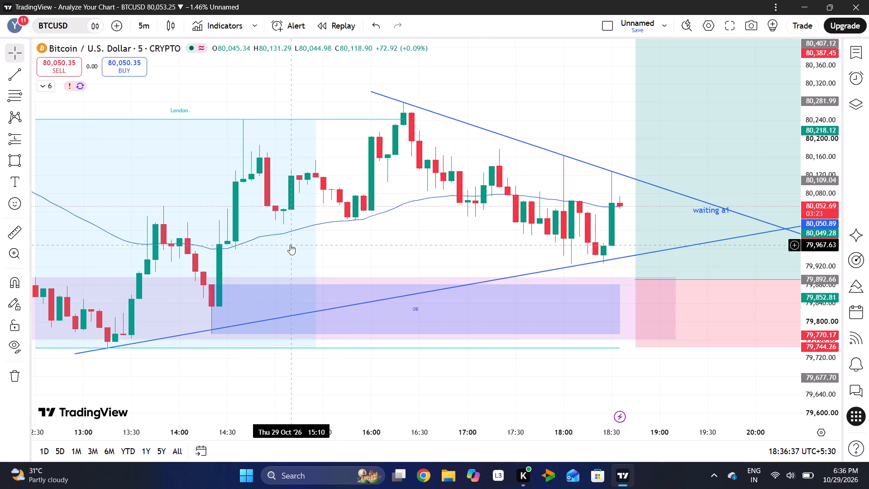
scroll(290, 244, up, 1)
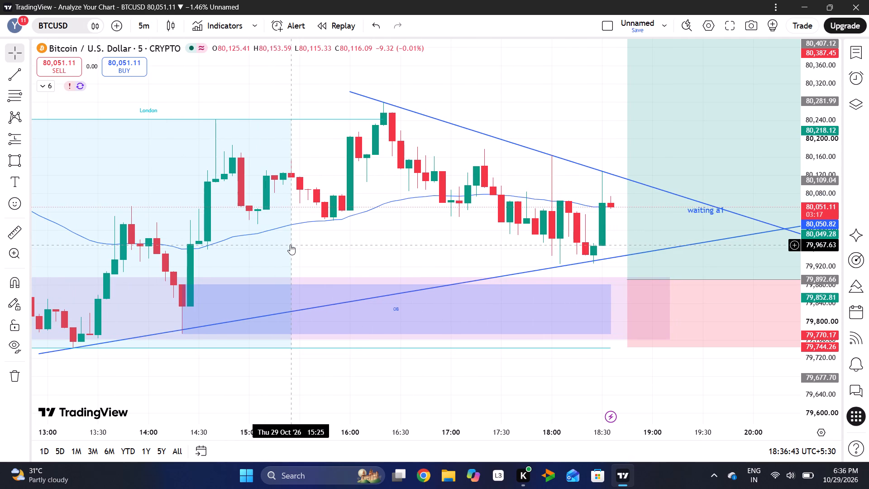
scroll(290, 244, down, 1)
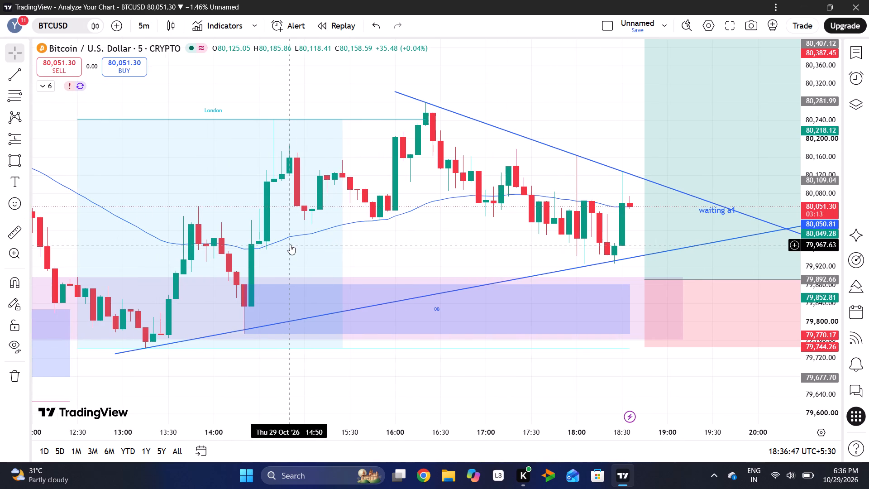
scroll(290, 244, down, 1)
scroll(290, 244, up, 2)
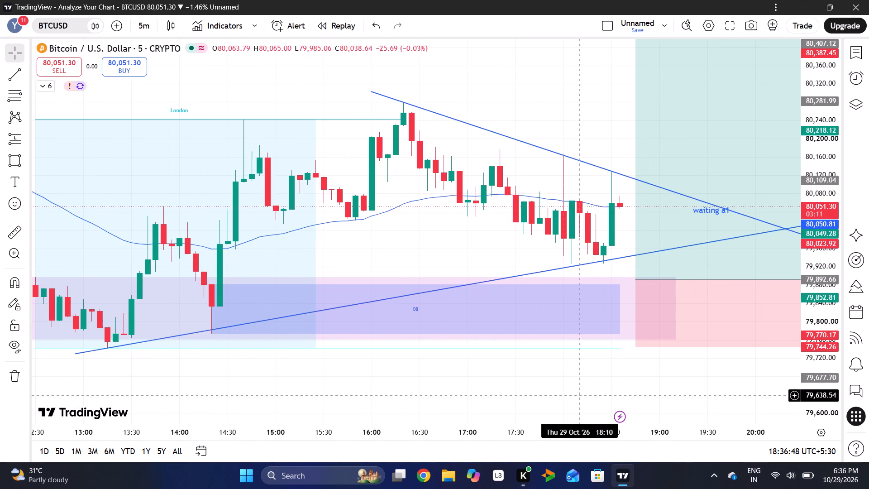
drag(550, 430, 612, 437)
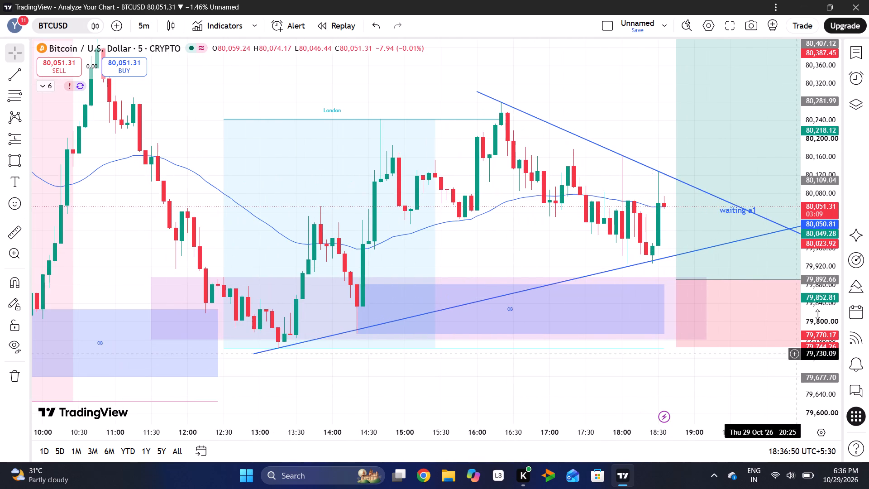
drag(817, 314, 846, 192)
drag(501, 275, 338, 238)
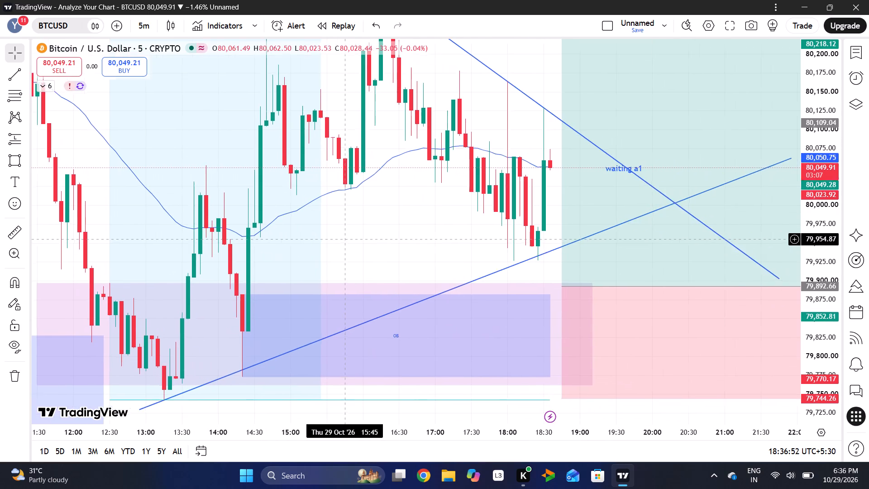
drag(817, 147, 807, 305)
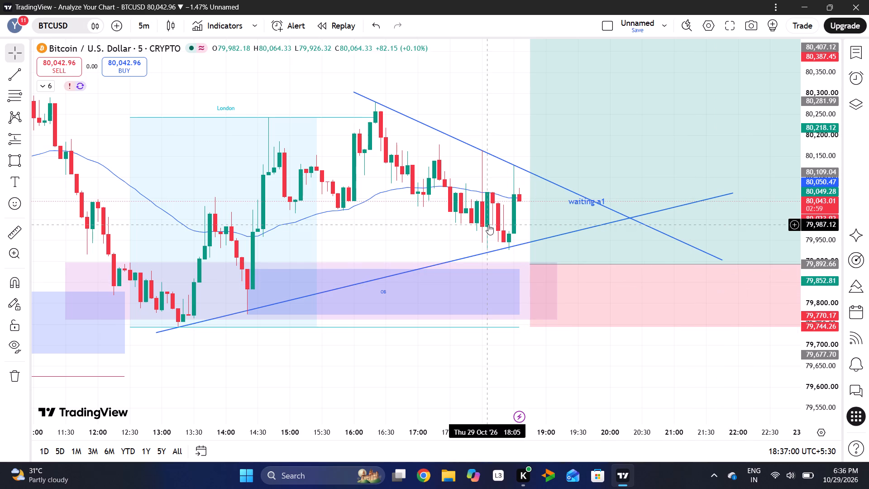
drag(825, 175, 818, 233)
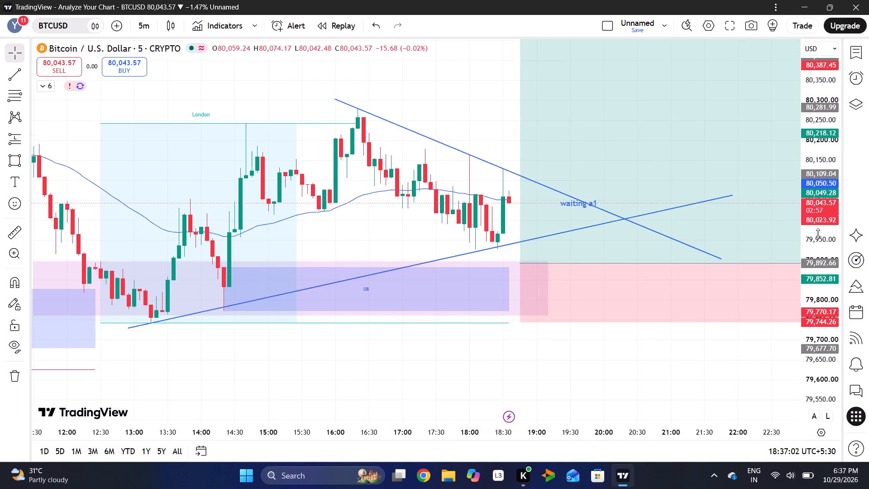
drag(818, 233, 801, 280)
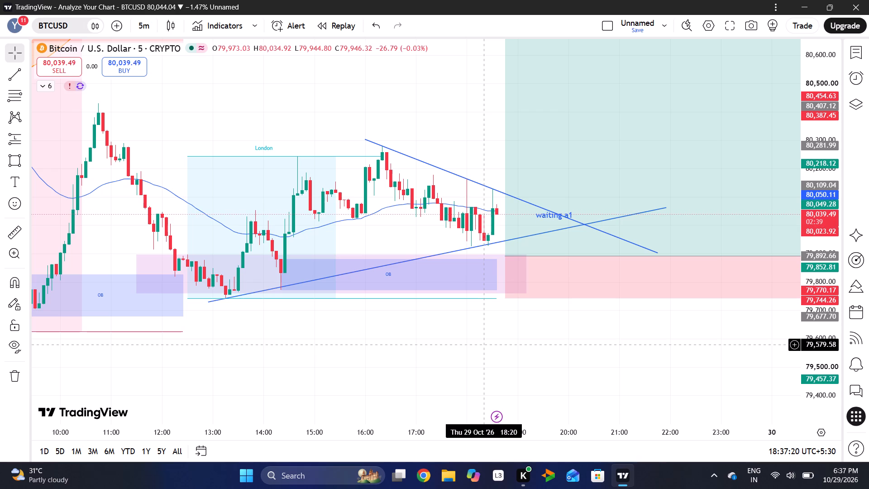
Switch the chart to gold, XAUUSD, and examine the short position and the demand zone below it on the 5-minute interval.
click(77, 19)
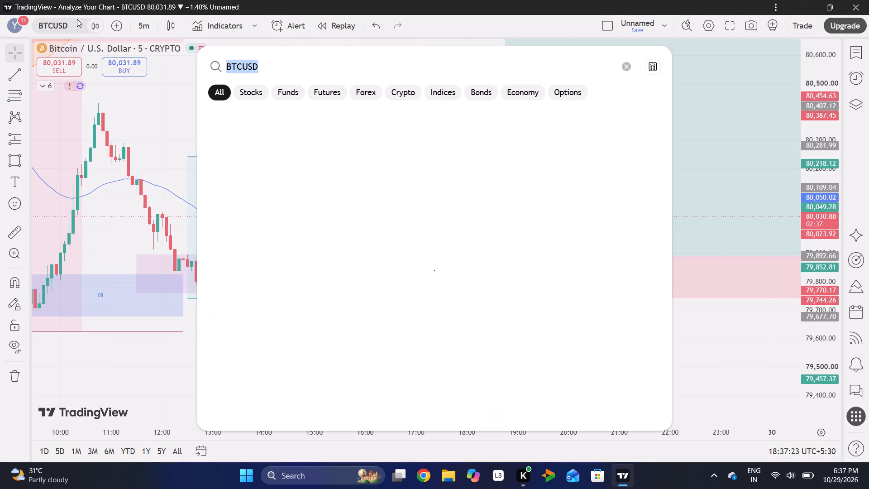
key(space)
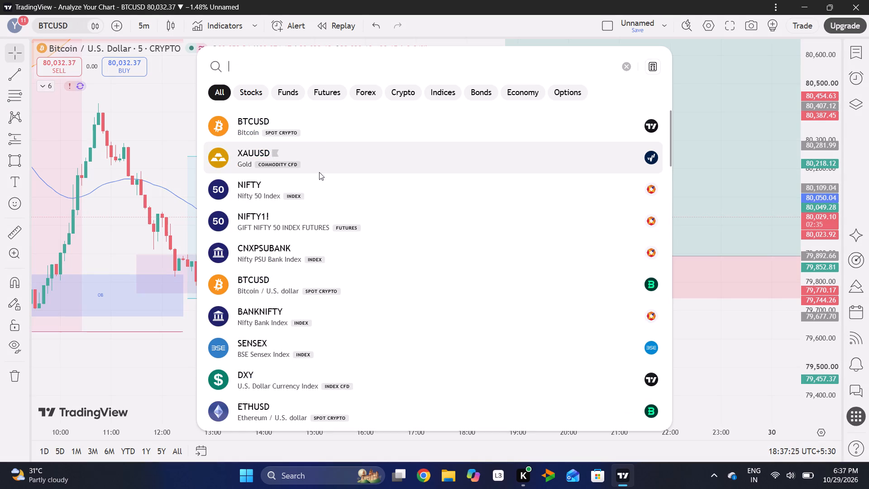
click(317, 155)
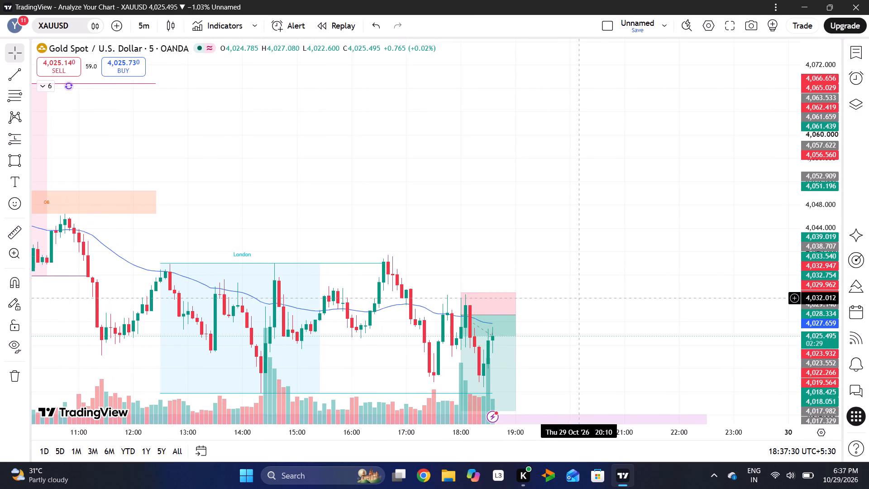
drag(578, 298, 582, 185)
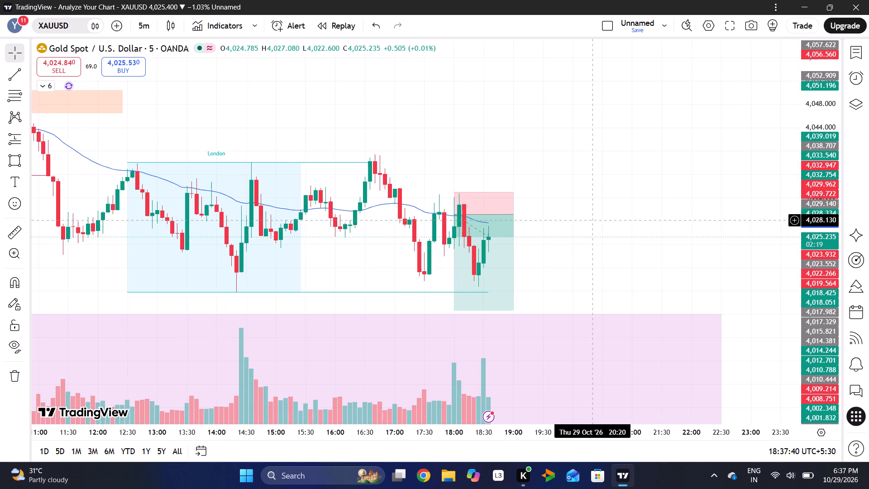
drag(592, 220, 451, 155)
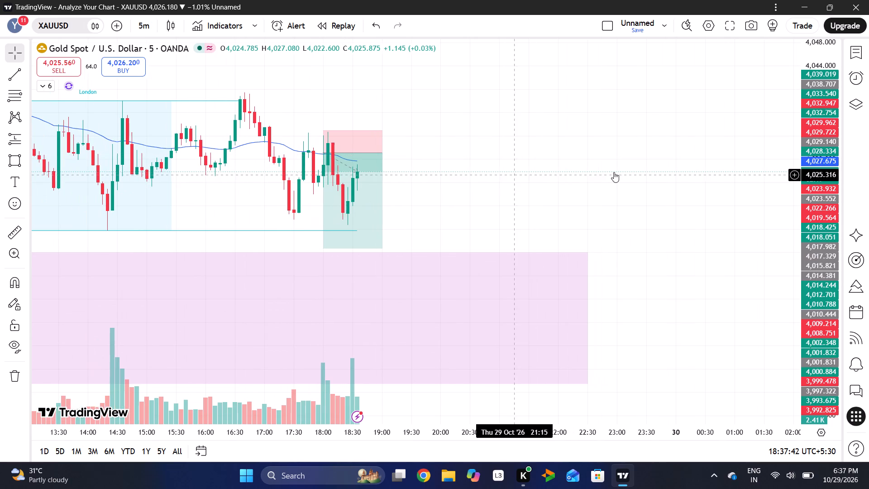
drag(825, 133, 799, 223)
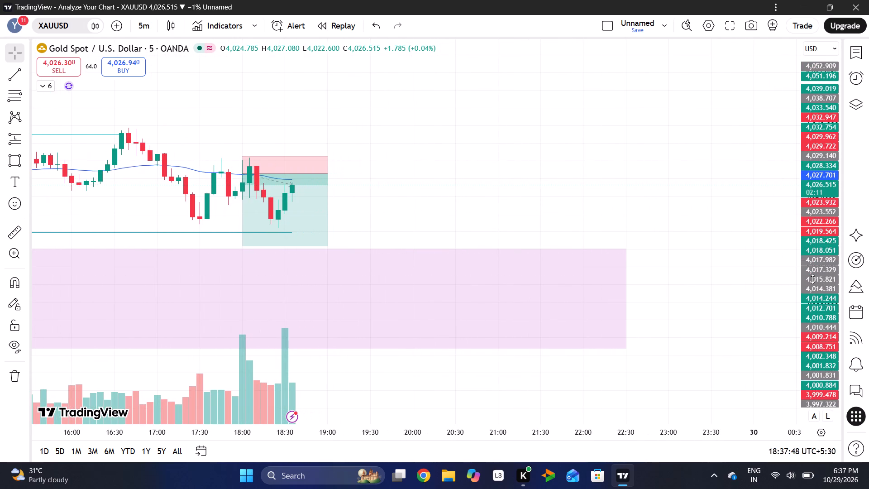
drag(812, 279, 833, 206)
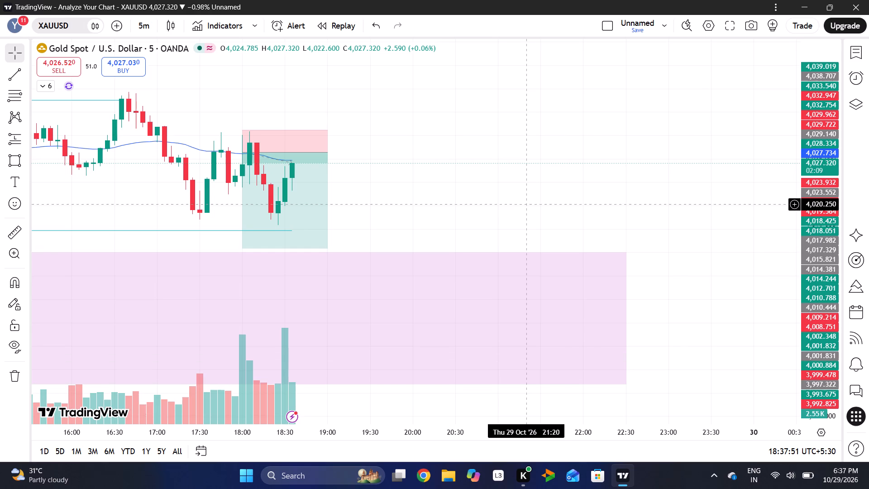
On the 1-minute gold chart, draw a rising trend line under the recent lows from about 4,015.2 at 18:22 to about 4,027.3 at 18:43.
click(153, 20)
click(159, 99)
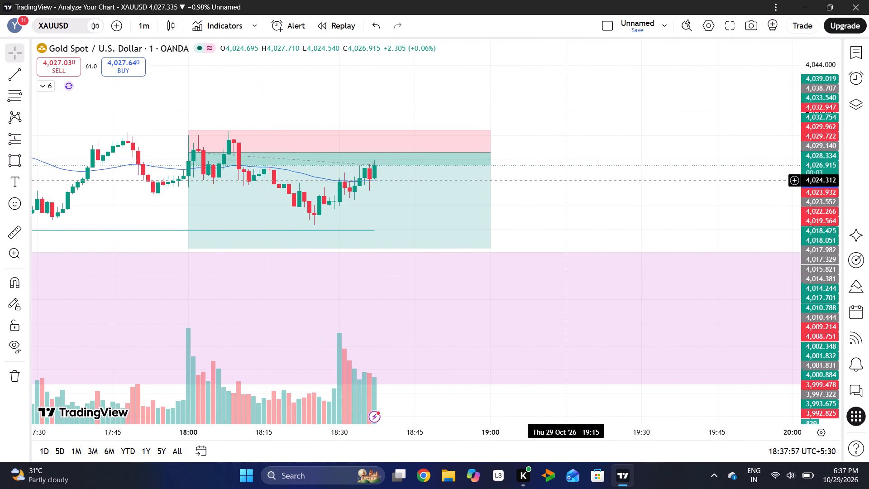
click(19, 77)
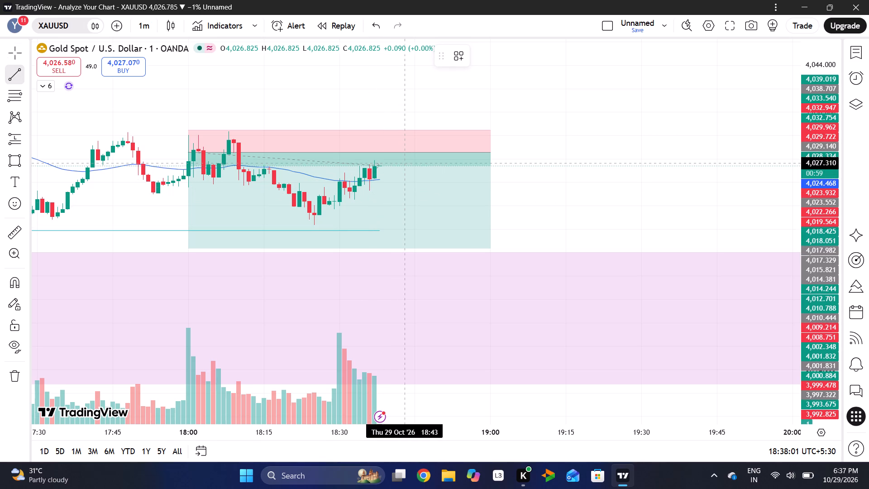
drag(406, 163, 304, 224)
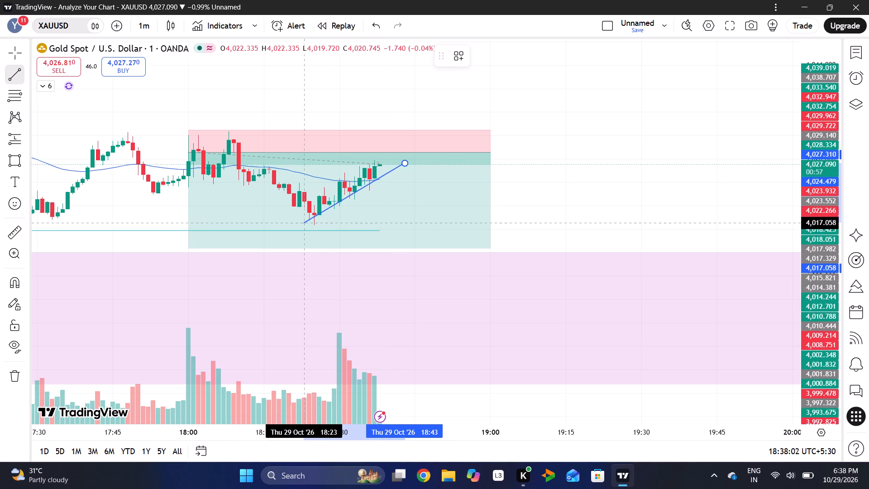
drag(304, 224, 300, 234)
click(300, 234)
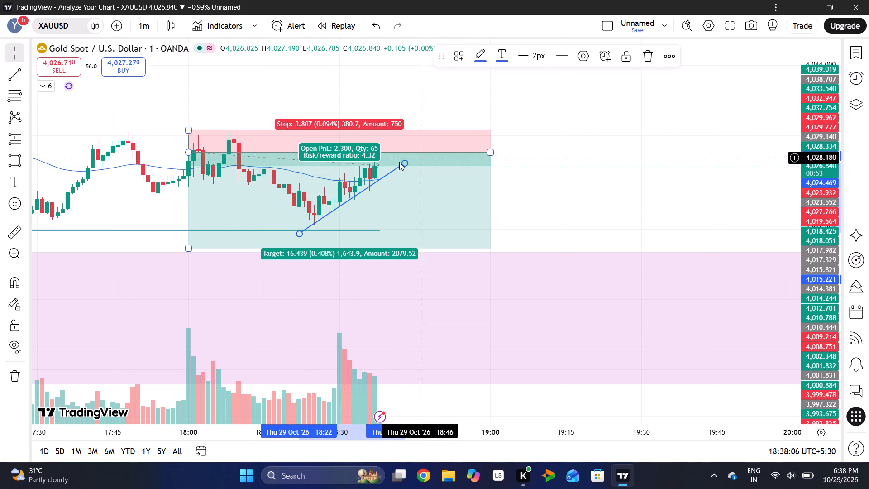
Refine gold's rising trend line to run from about 4,015.6 at 18:23 to about 4,029.4 at 18:47.
drag(404, 163, 422, 155)
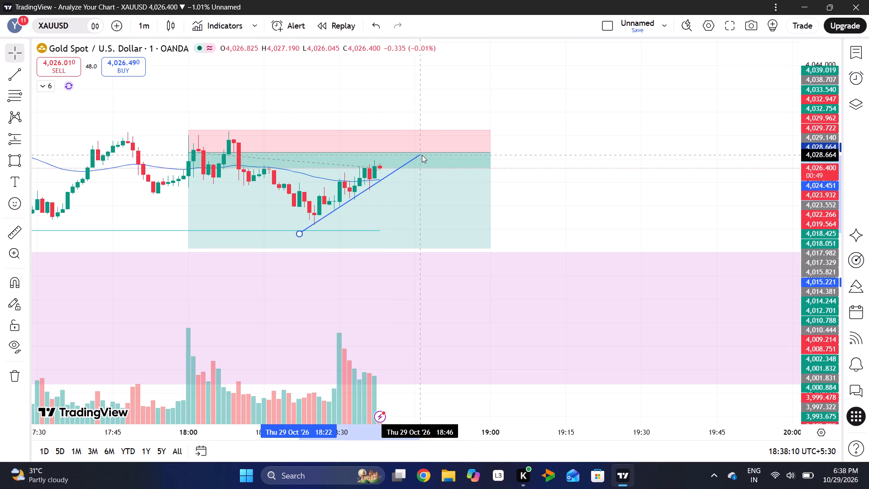
drag(422, 155, 424, 150)
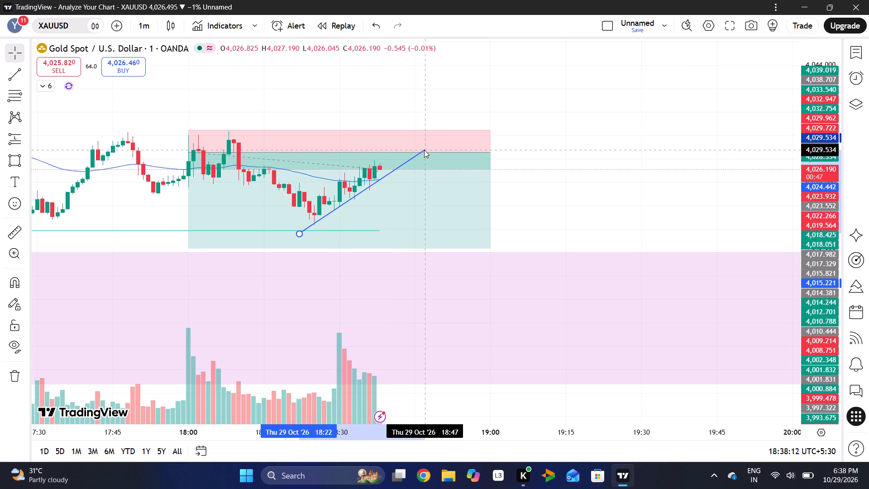
drag(424, 150, 424, 150)
click(597, 164)
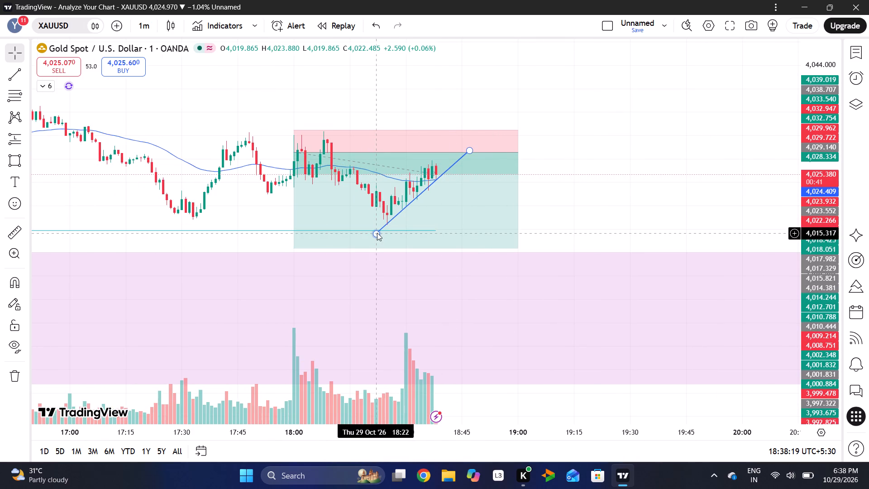
click(377, 233)
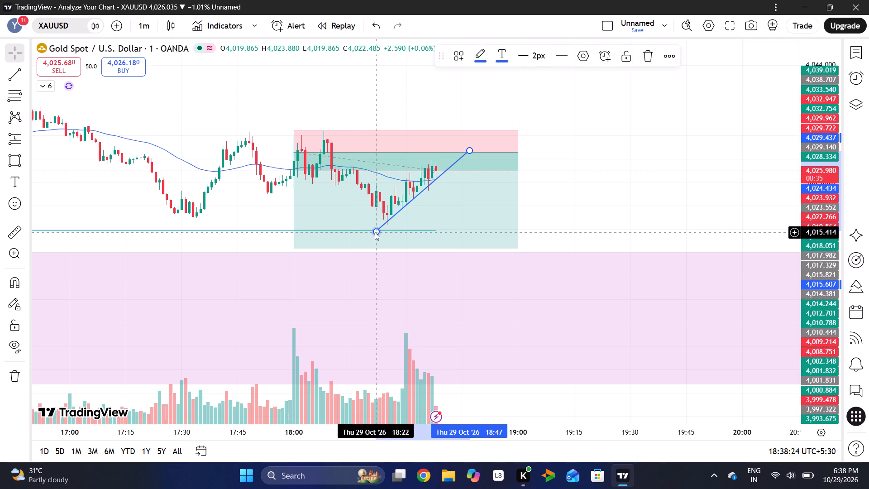
click(375, 232)
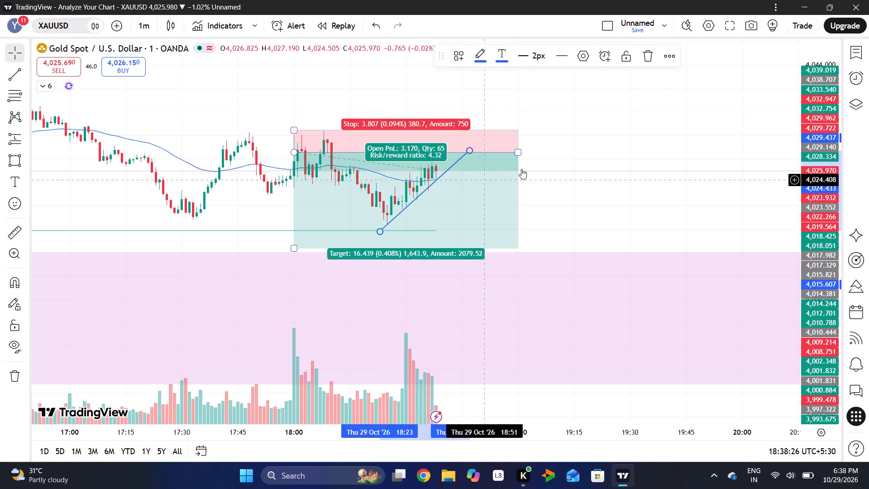
click(540, 167)
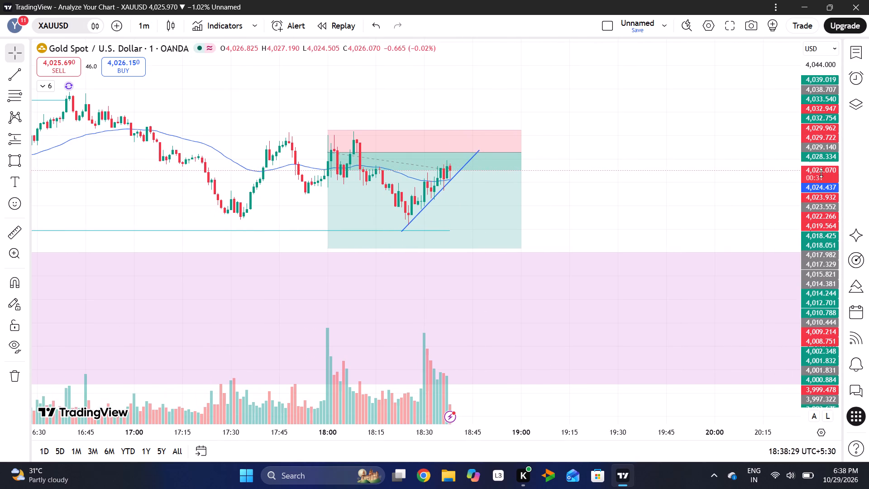
Examine gold's 1-minute candles against the rising trend line inside the short position and above the demand zone.
drag(822, 173, 818, 203)
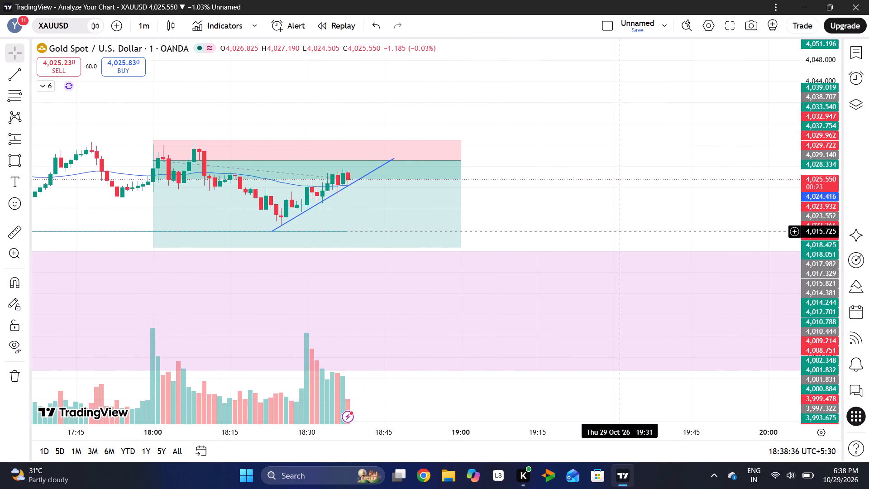
drag(815, 208, 825, 179)
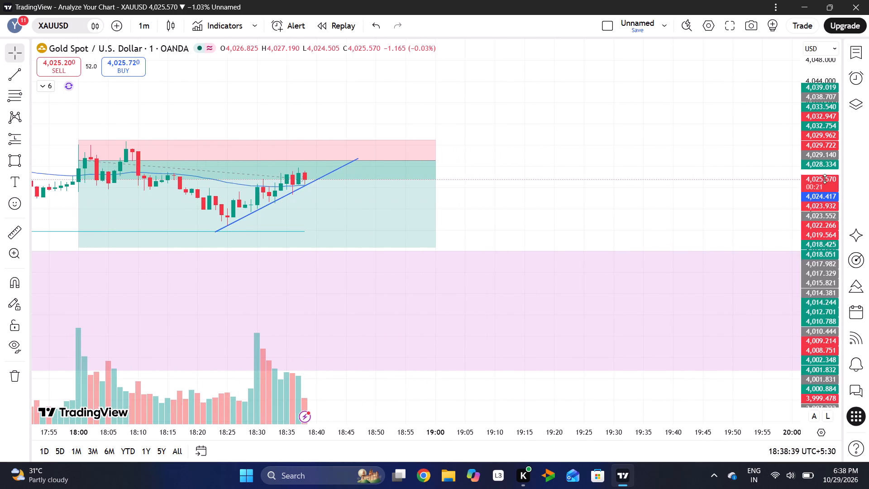
drag(825, 179, 855, 105)
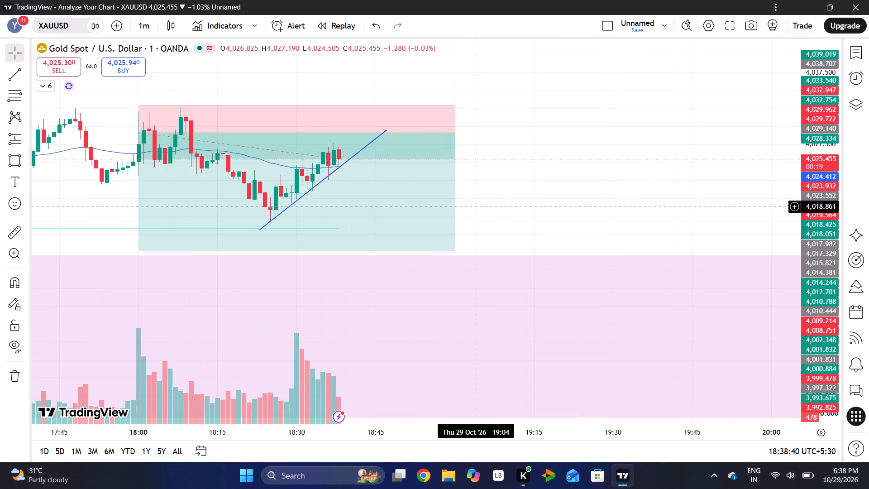
click(141, 19)
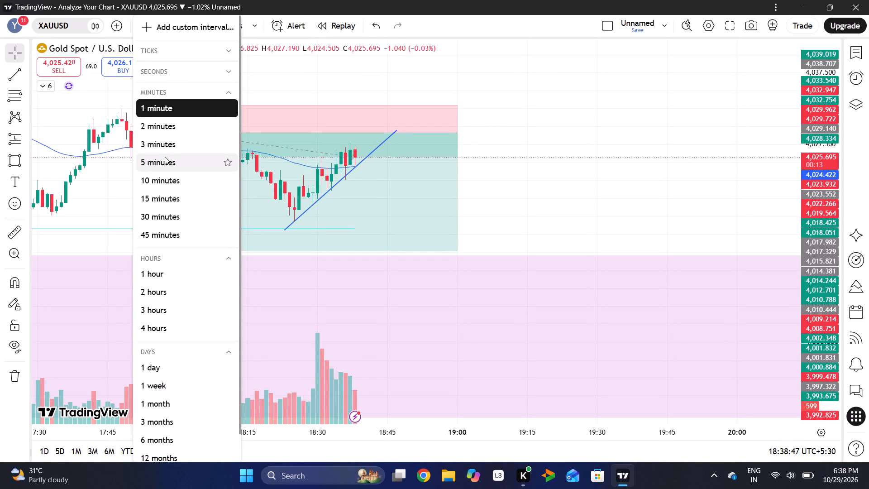
click(525, 125)
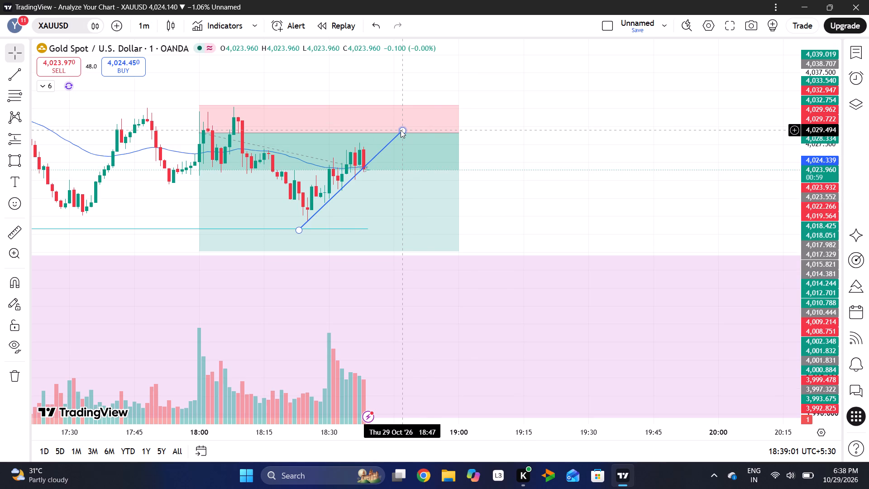
click(537, 145)
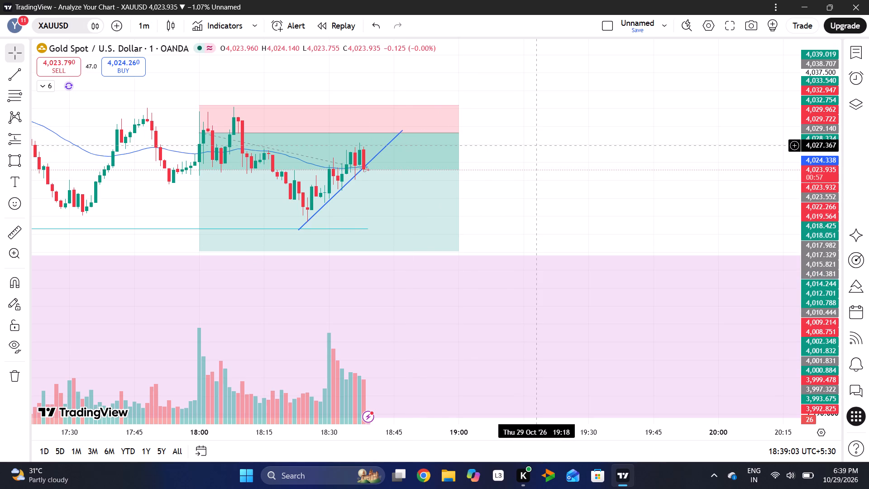
Switch gold to the 5-minute interval and examine price around the short position, the rising trend line and the demand zone.
click(149, 24)
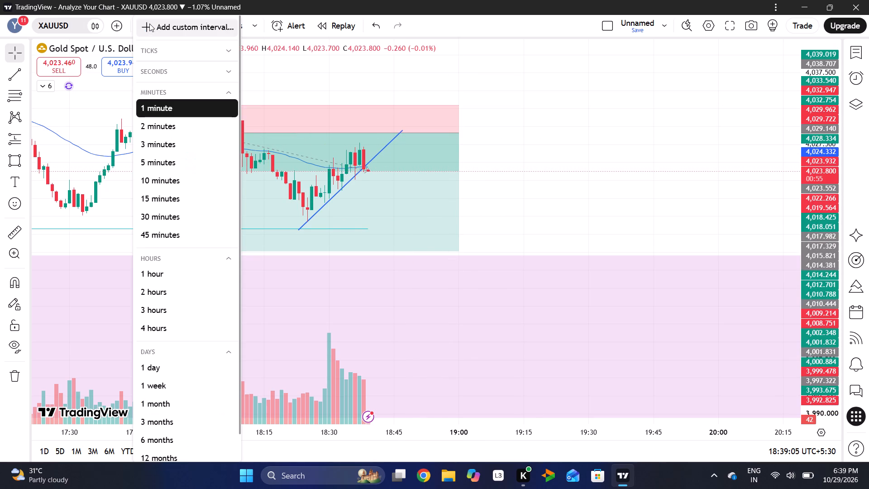
click(177, 160)
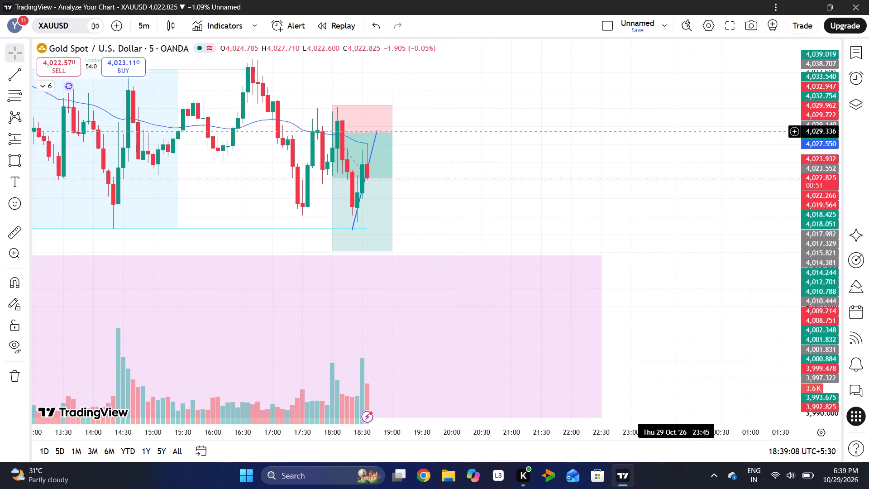
click(795, 135)
drag(829, 126, 823, 195)
click(552, 204)
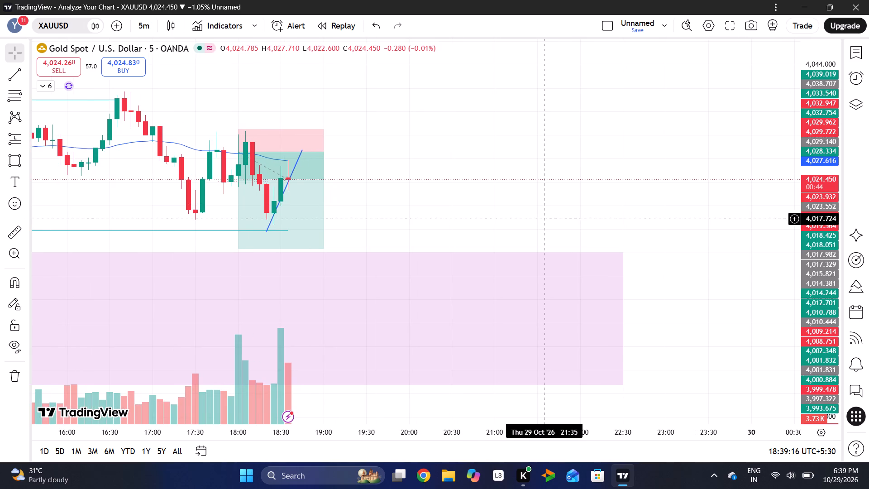
drag(474, 435, 444, 420)
drag(832, 174, 829, 254)
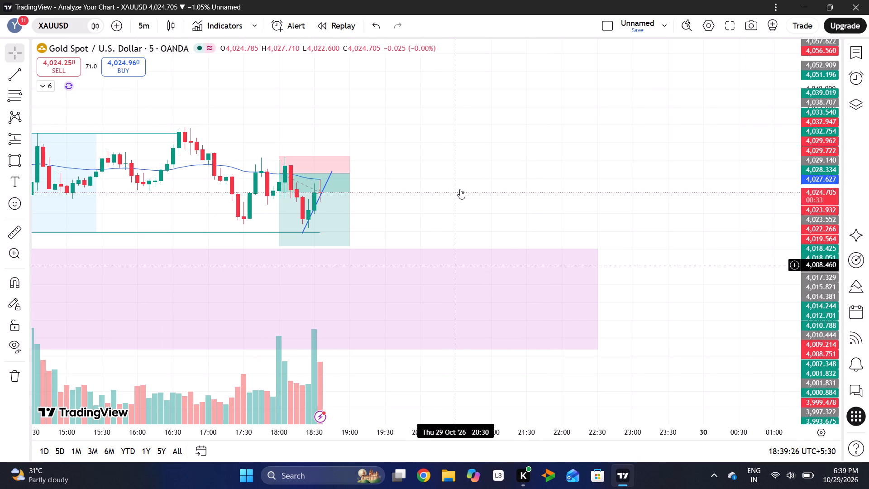
click(142, 25)
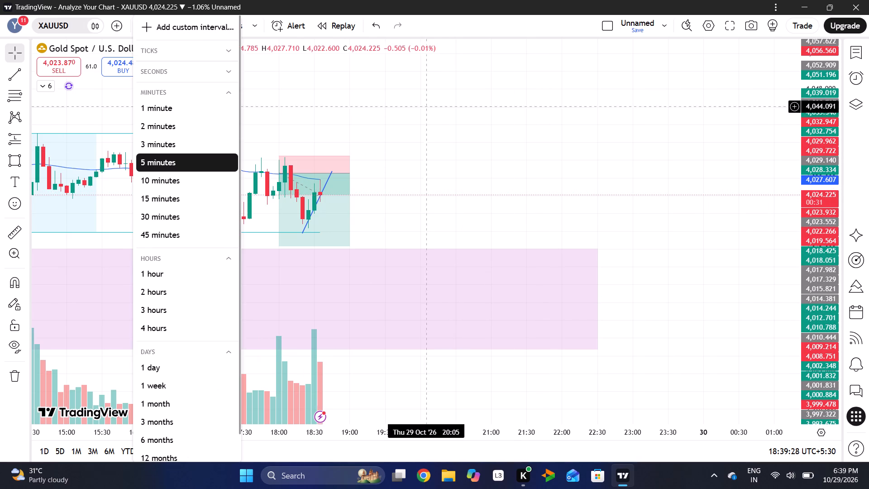
click(442, 120)
Switch the chart to Bitcoin, BTCUSD, and examine the converging trend lines, the order block and the long setup on the 5-minute interval.
click(78, 29)
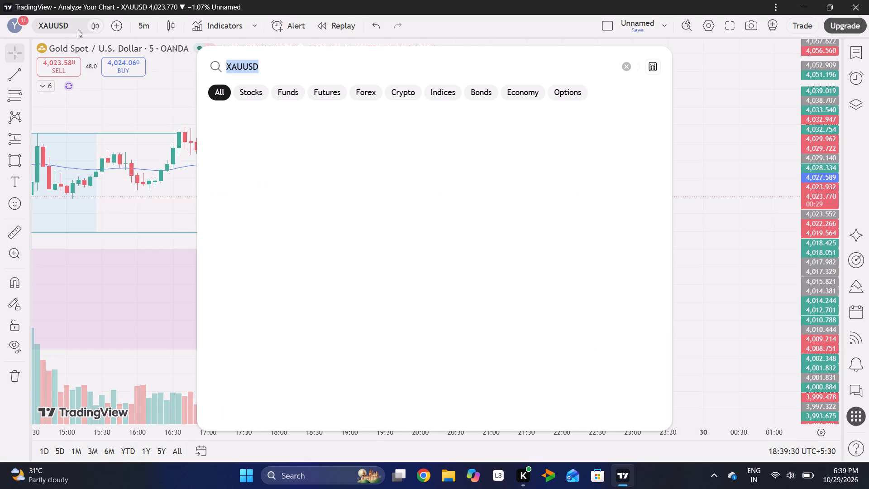
key(space)
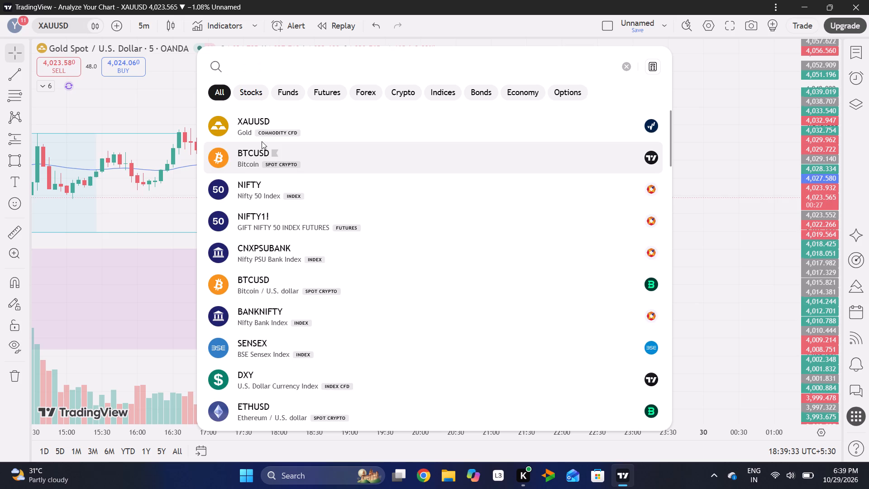
click(334, 151)
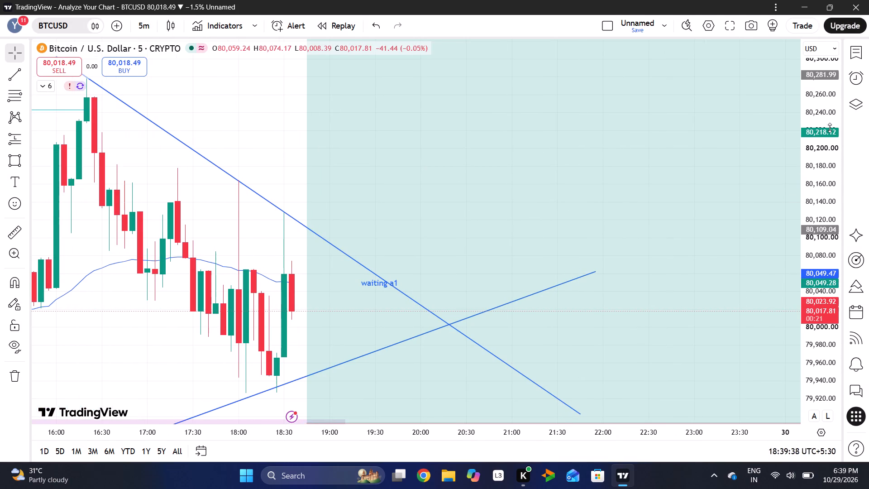
drag(830, 128, 807, 306)
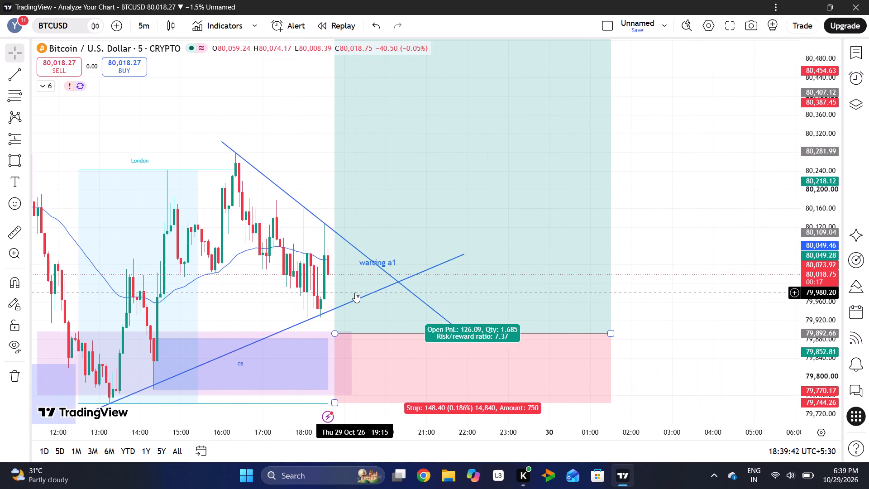
drag(839, 175, 793, 313)
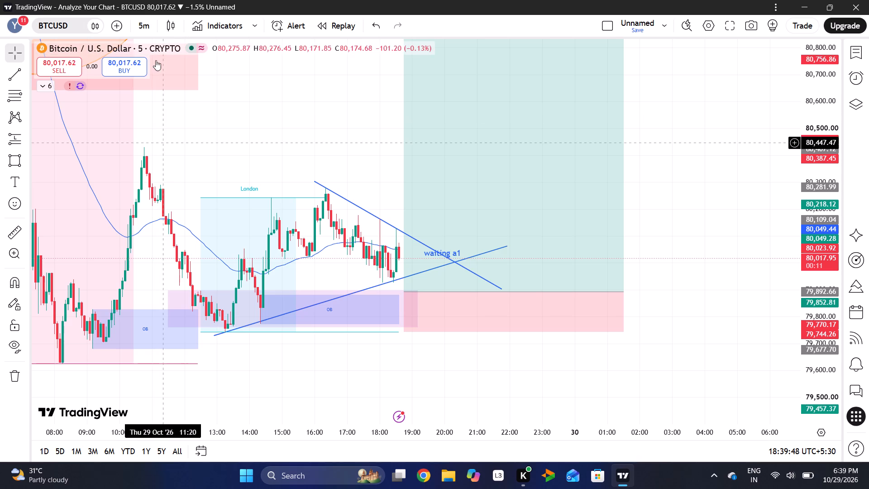
Switch Bitcoin to the 15-minute interval and examine the candles between the converging trend lines and the morning sell-off before them.
click(147, 30)
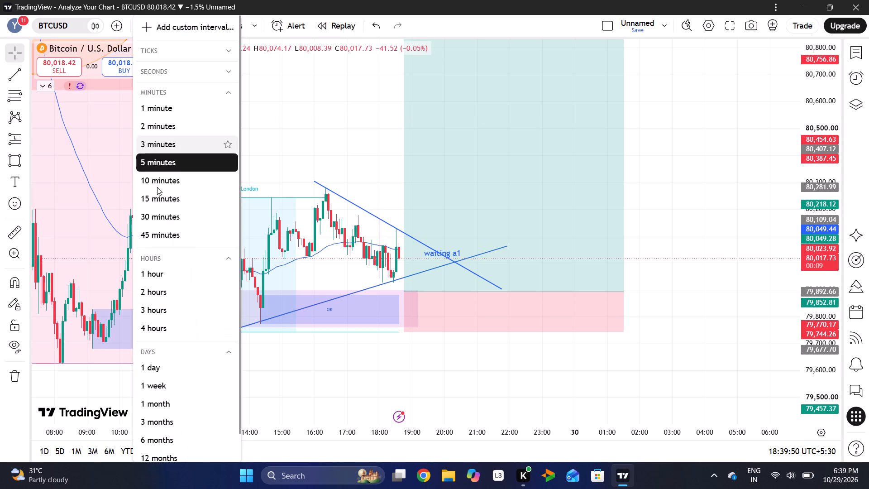
click(158, 196)
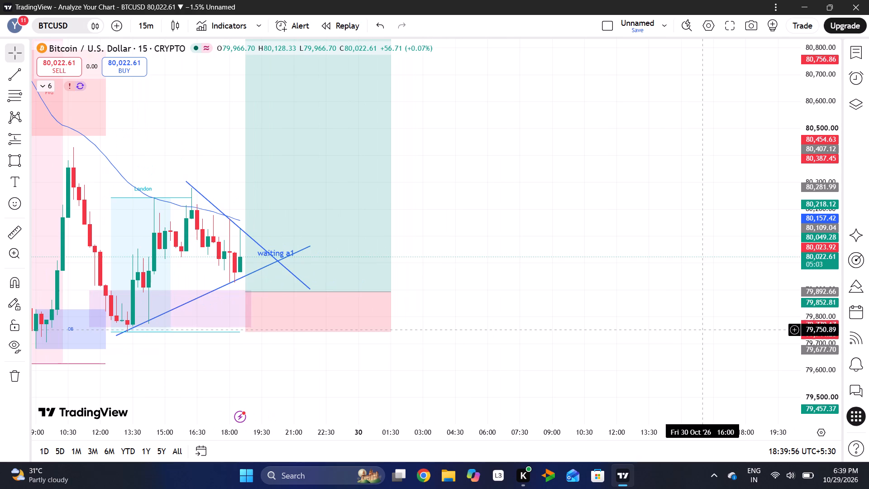
click(366, 256)
click(449, 253)
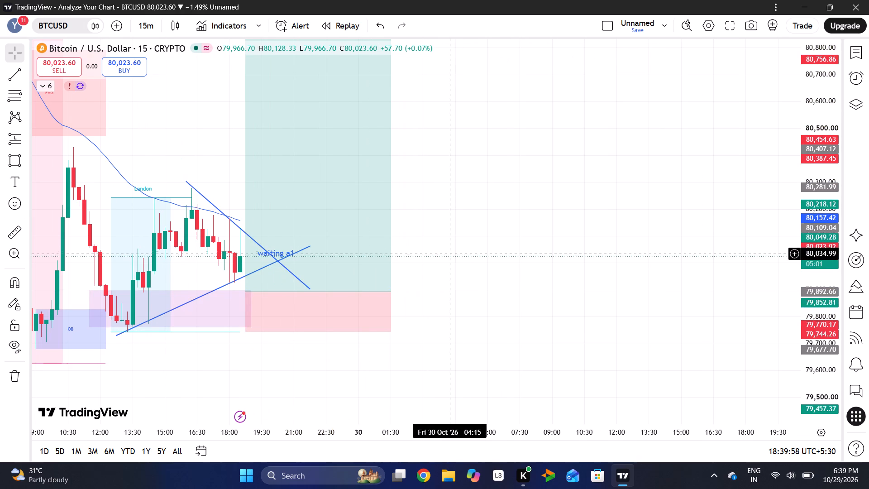
drag(613, 235, 739, 239)
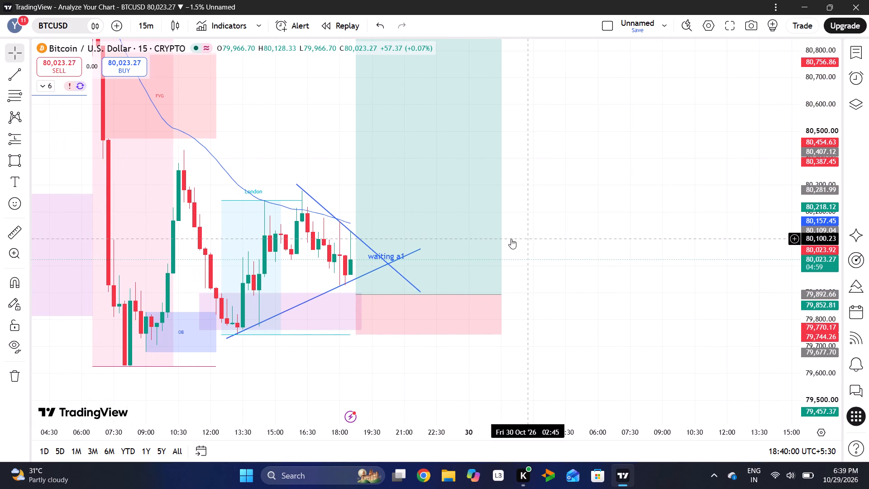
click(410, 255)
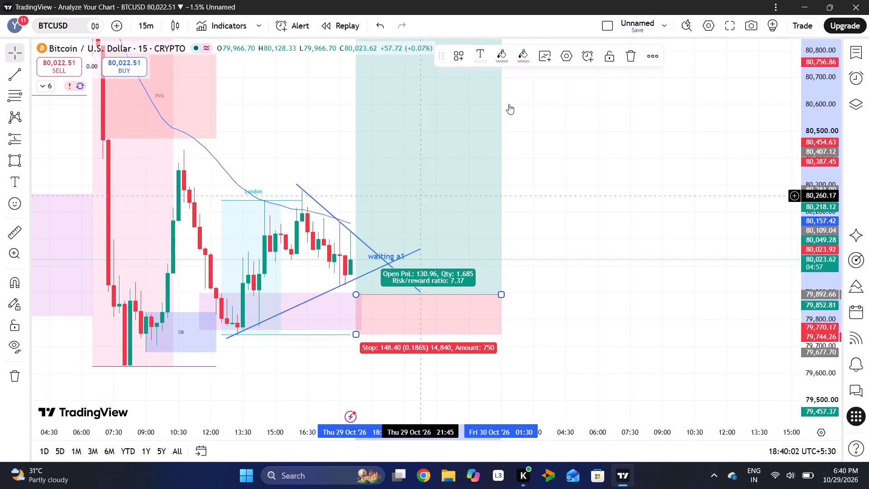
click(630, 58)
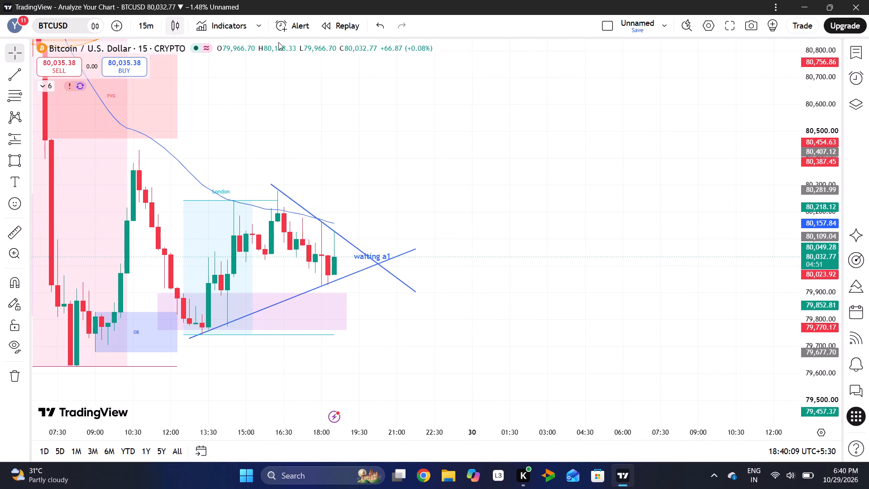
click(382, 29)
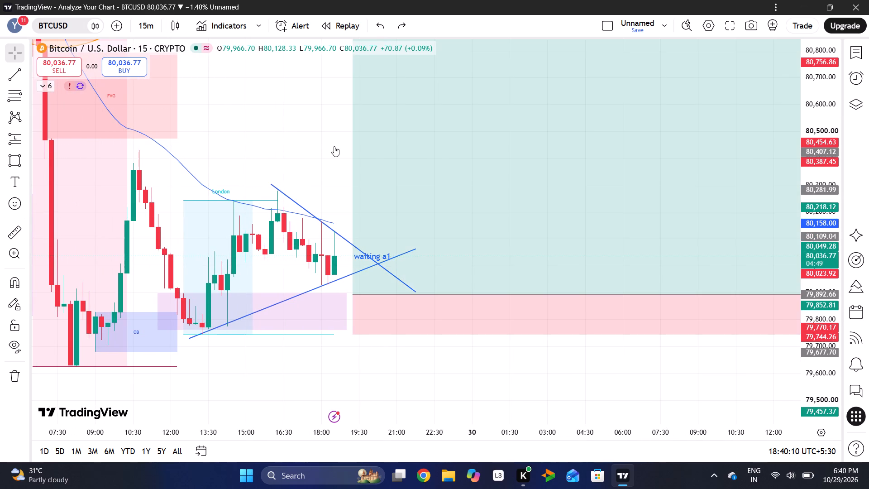
Delete Bitcoin's rising trend line under the recent lows, keeping the falling trend line and the long position.
click(323, 288)
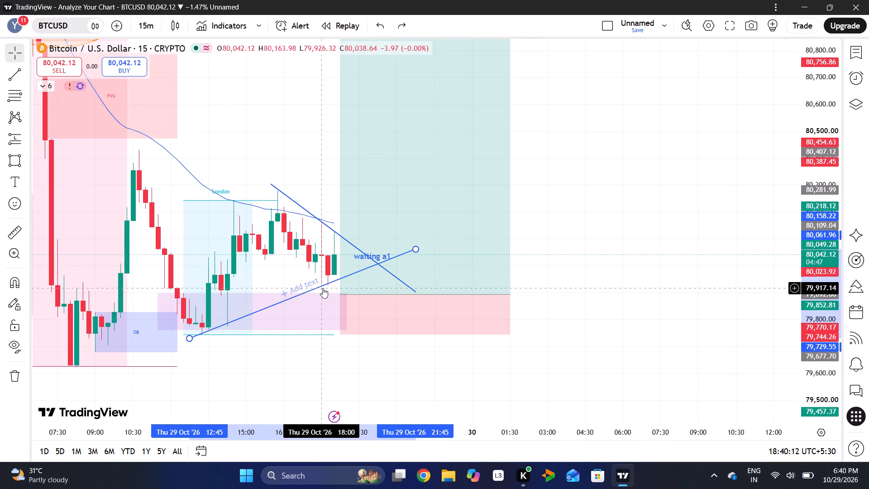
click(646, 59)
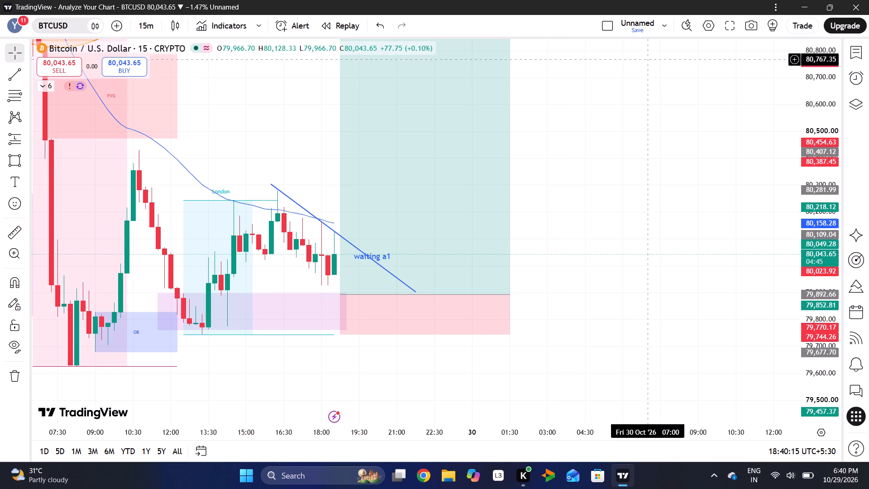
Shift Bitcoin's long position slightly to start at about 19:00, with entry at about 79,894.76 and stop at about 79,746.36.
drag(601, 233, 632, 206)
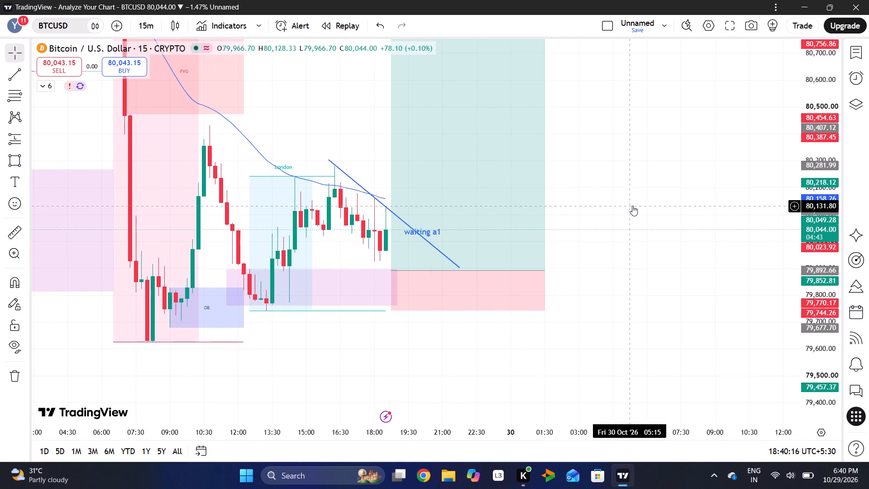
drag(499, 257, 502, 255)
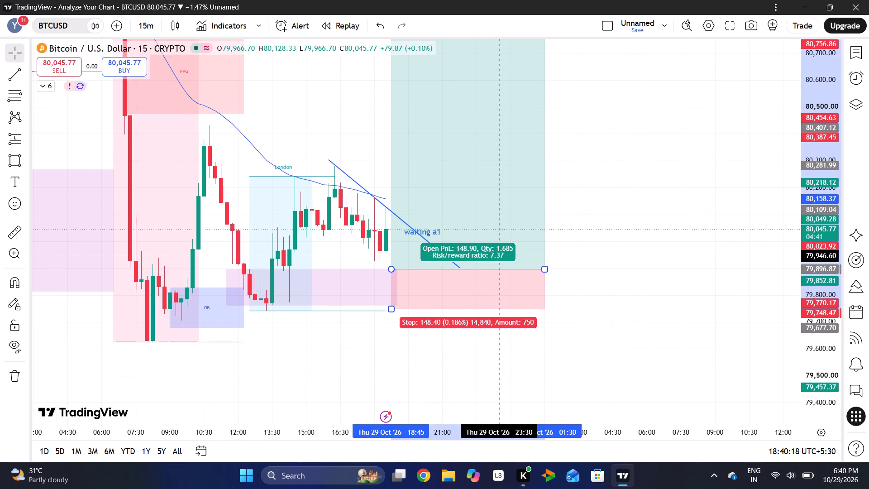
drag(502, 255, 503, 256)
click(616, 280)
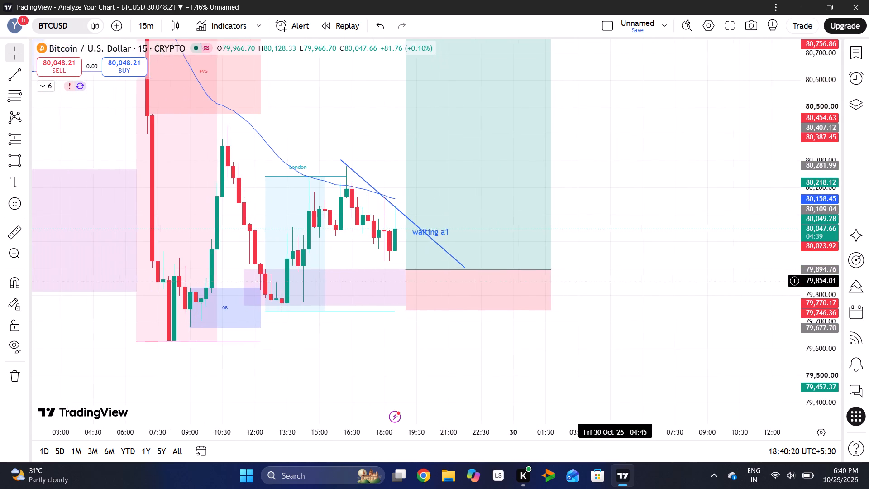
Capture a full-screen screenshot of Bitcoin's 15-minute chart with the whole long position and the falling trend line in frame.
drag(811, 164, 791, 247)
drag(640, 200, 641, 201)
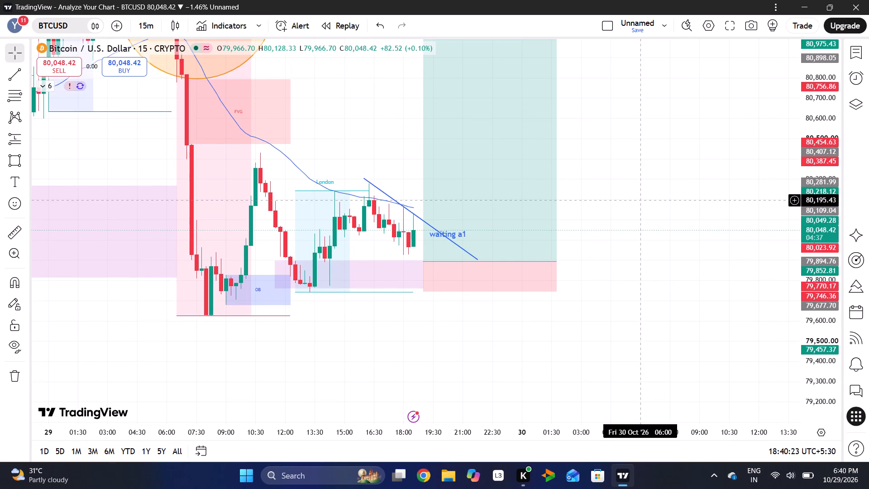
drag(641, 201, 671, 250)
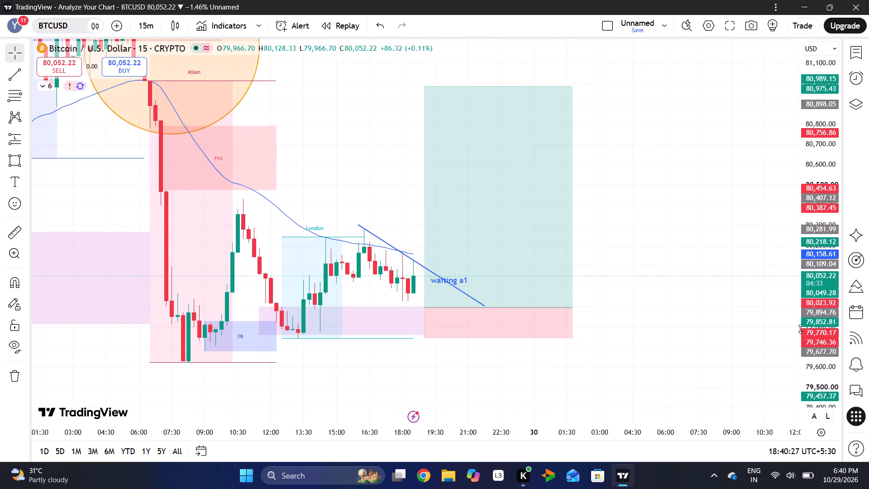
key(shift+super+s)
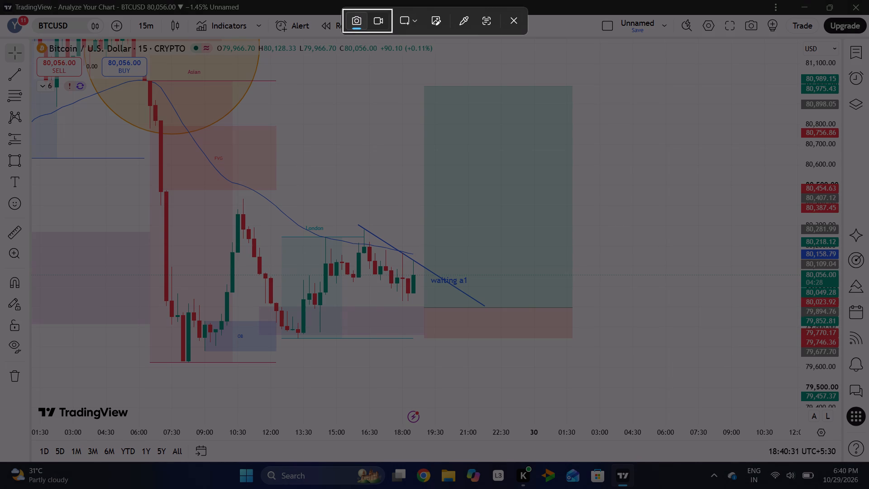
drag(0, 0, 542, 212)
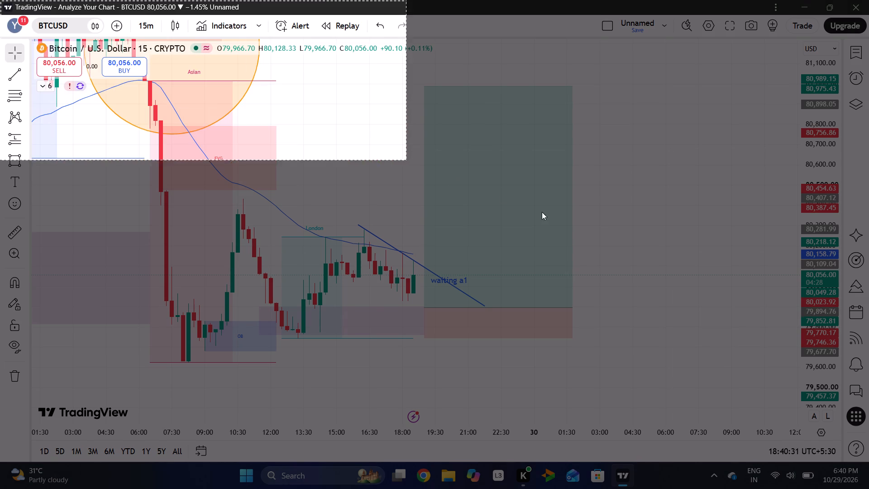
drag(542, 212, 868, 488)
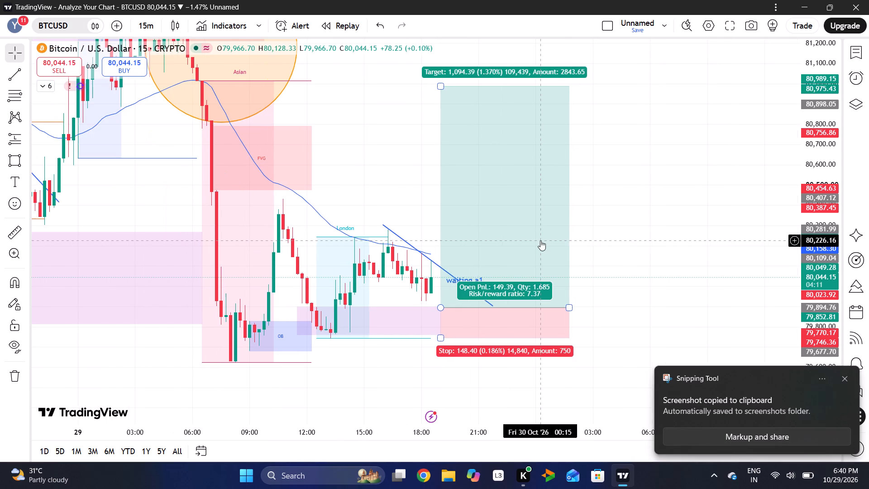
click(744, 244)
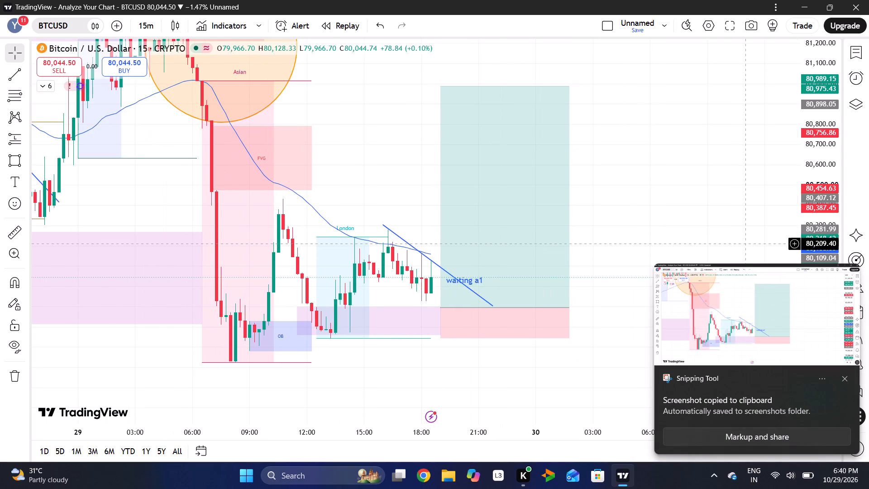
click(742, 243)
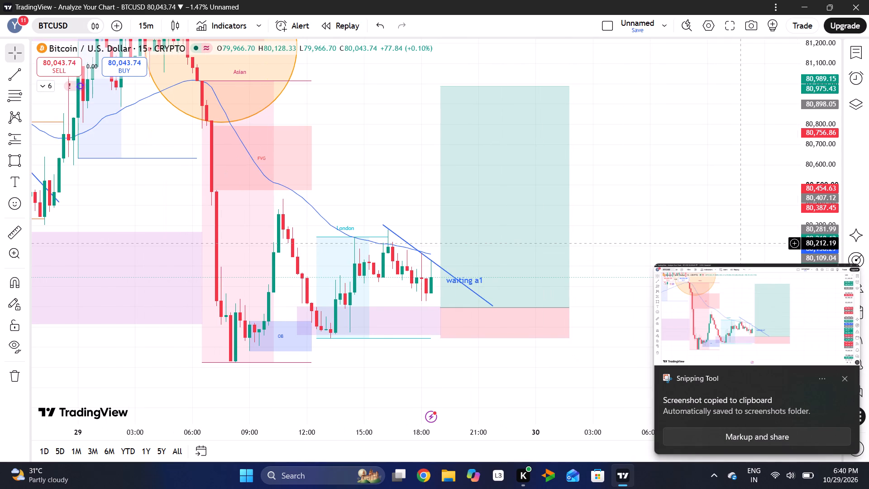
Examine Bitcoin's 15-minute candles around the falling trend line and the awaited long position.
drag(818, 149, 820, 197)
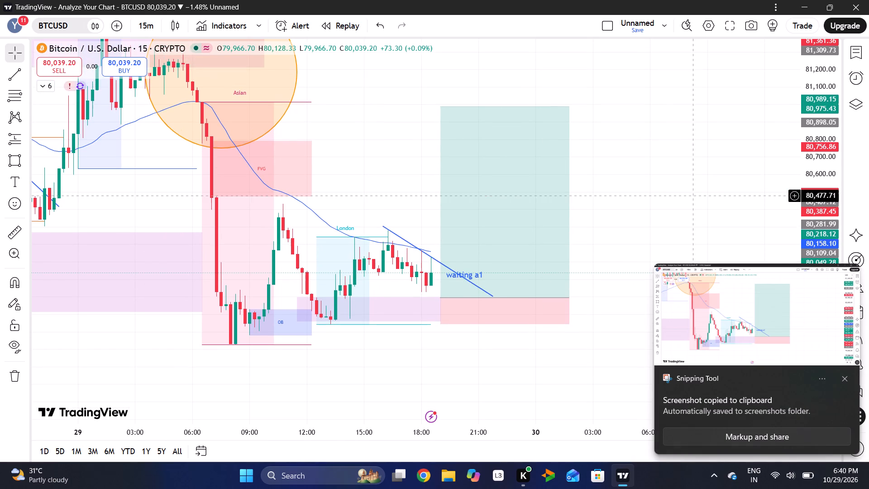
click(684, 197)
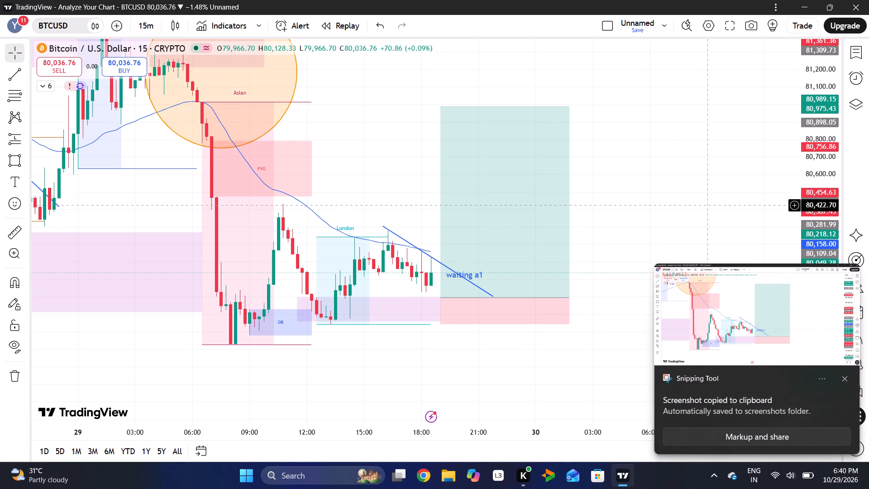
scroll(704, 232, right, 1)
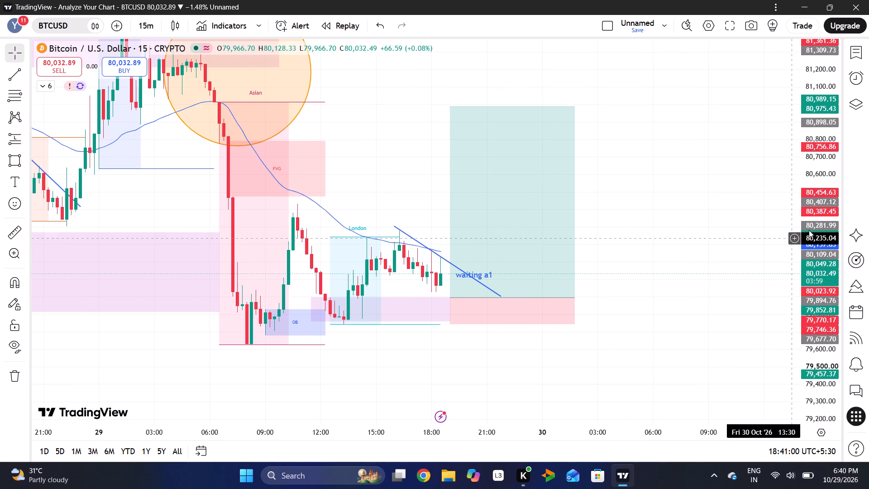
drag(811, 229, 811, 246)
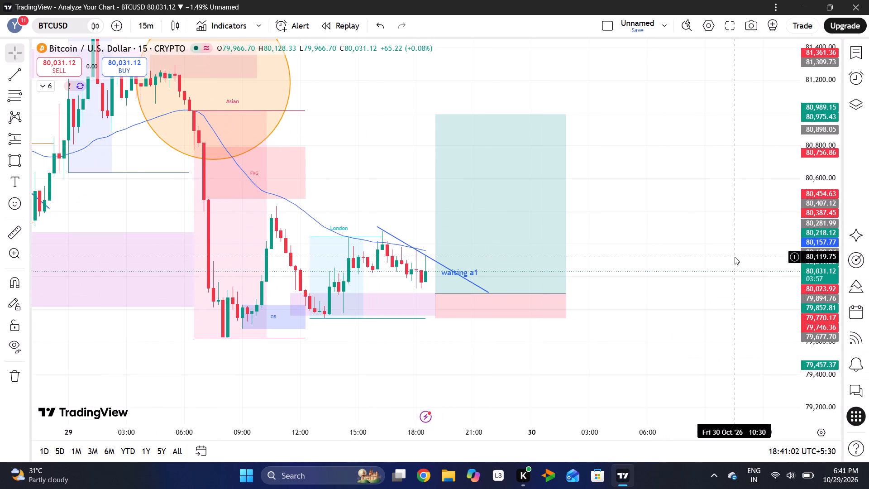
drag(836, 290, 832, 206)
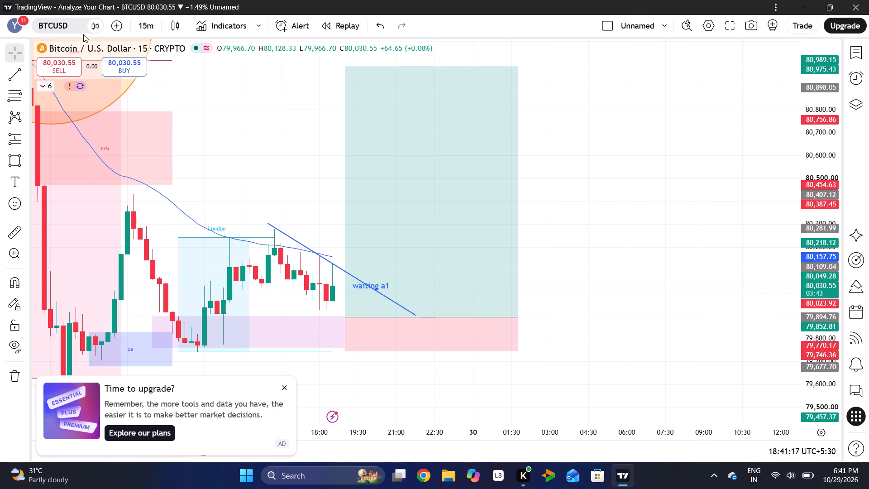
click(147, 35)
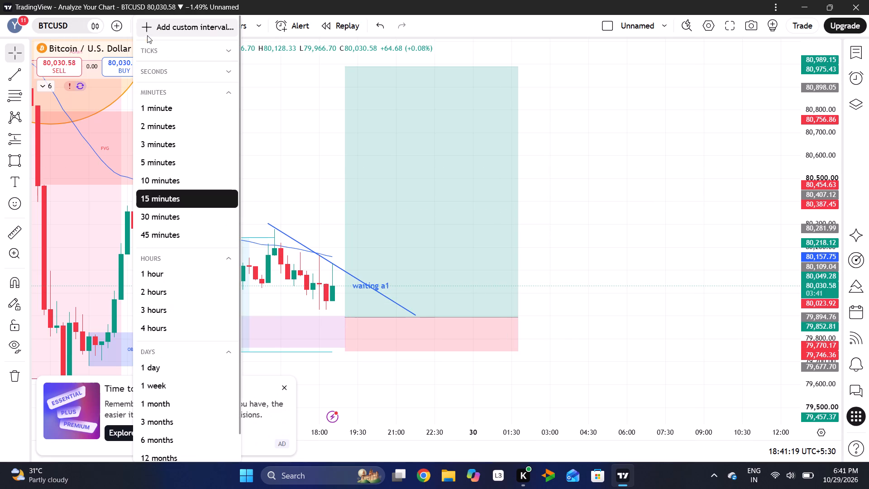
click(267, 103)
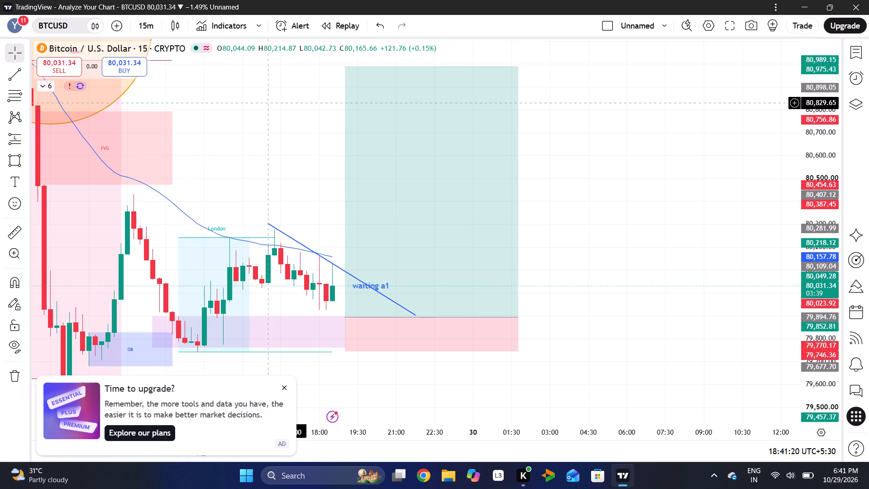
Switch the chart to gold (XAUUSD) and examine its 15-minute candles around the Asian and London sessions and the short position.
click(72, 26)
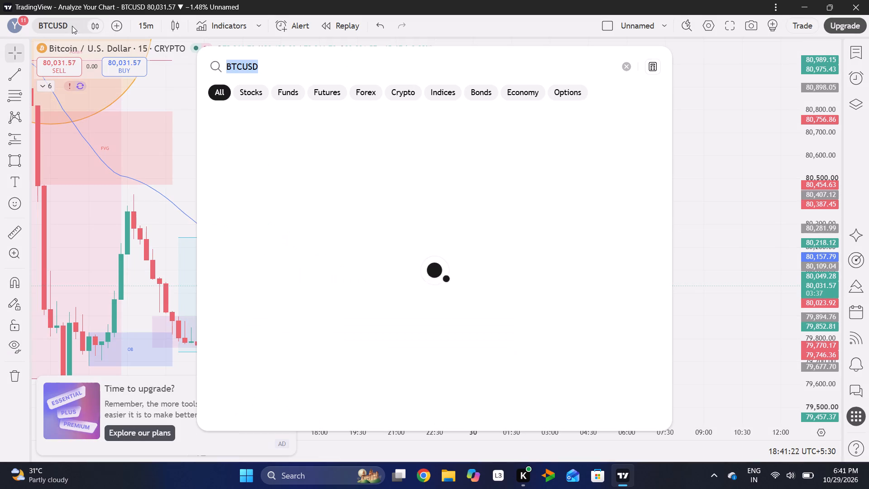
key(space)
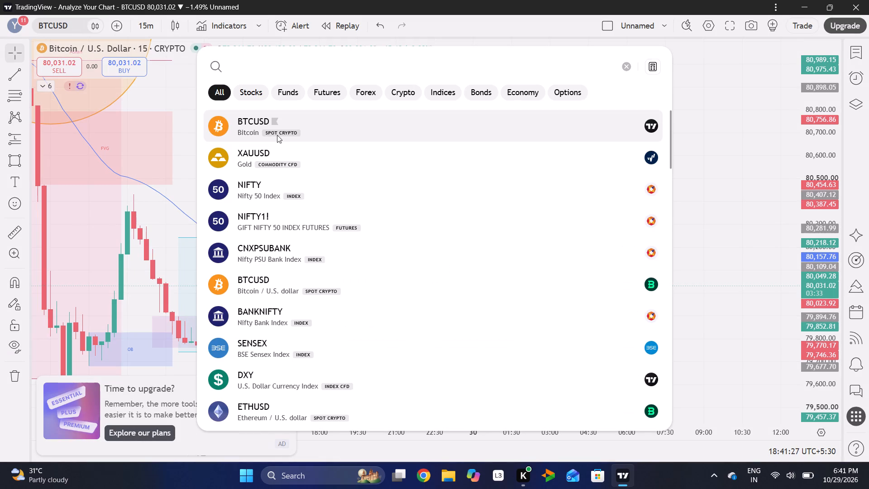
click(332, 151)
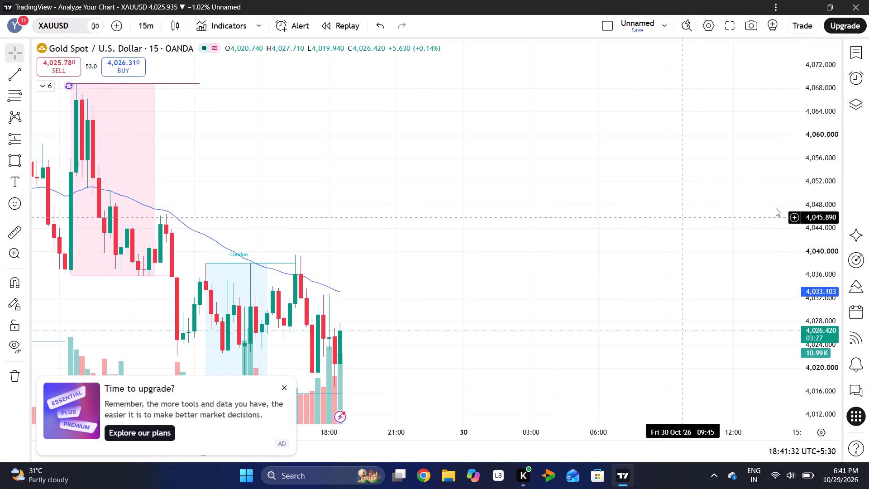
drag(827, 173, 822, 284)
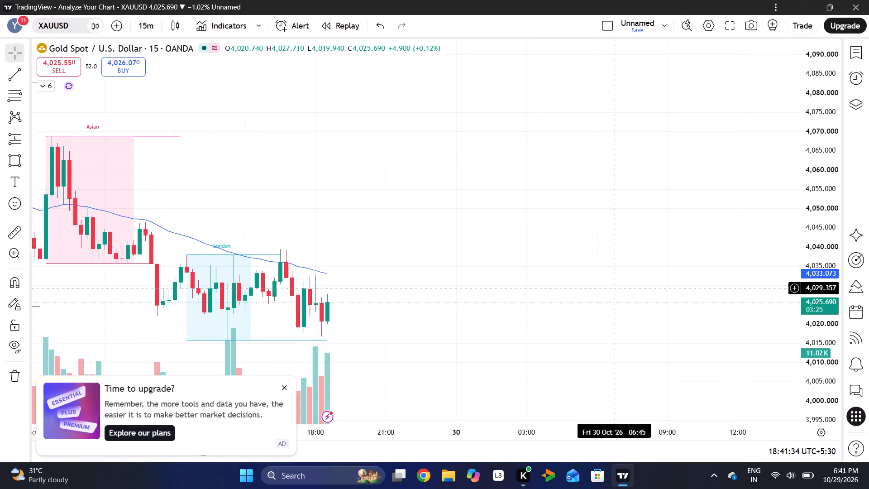
drag(478, 336, 621, 321)
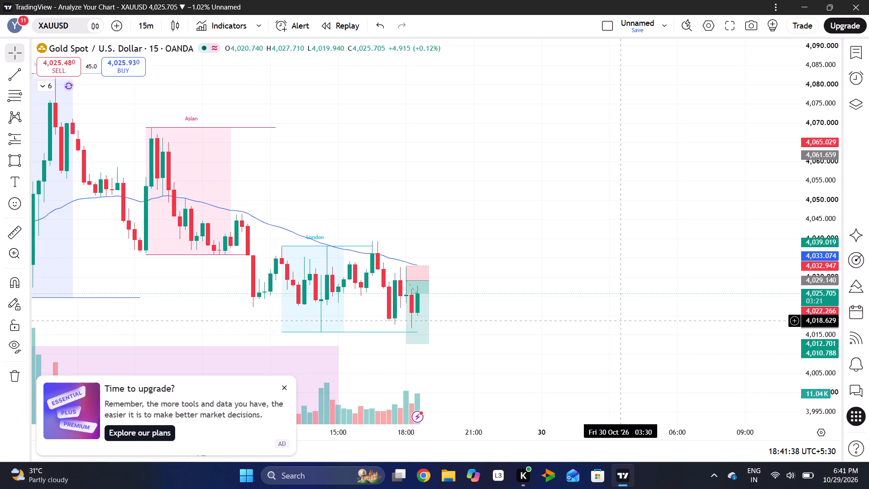
click(621, 321)
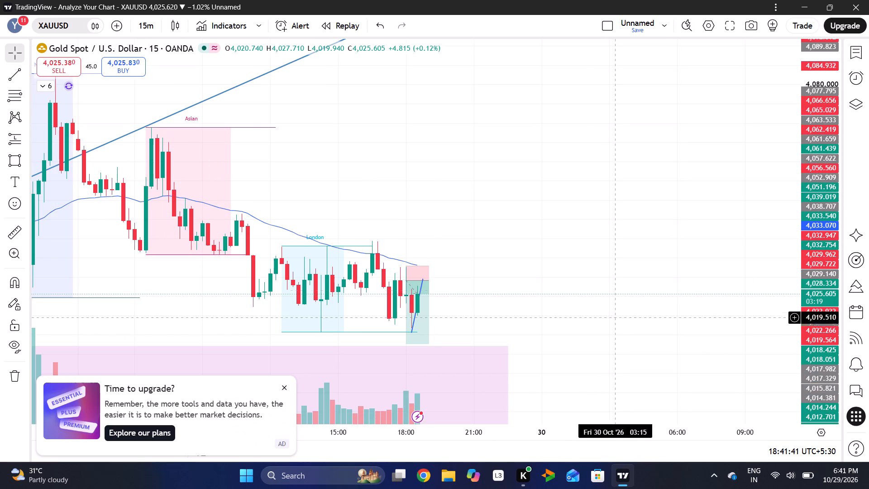
View gold on the 5-minute interval, moving down to the 1-minute interval.
click(153, 32)
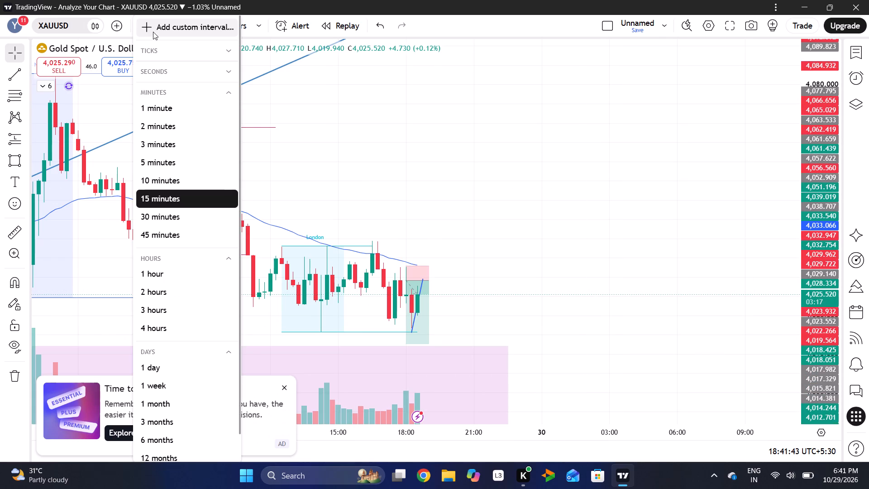
click(161, 160)
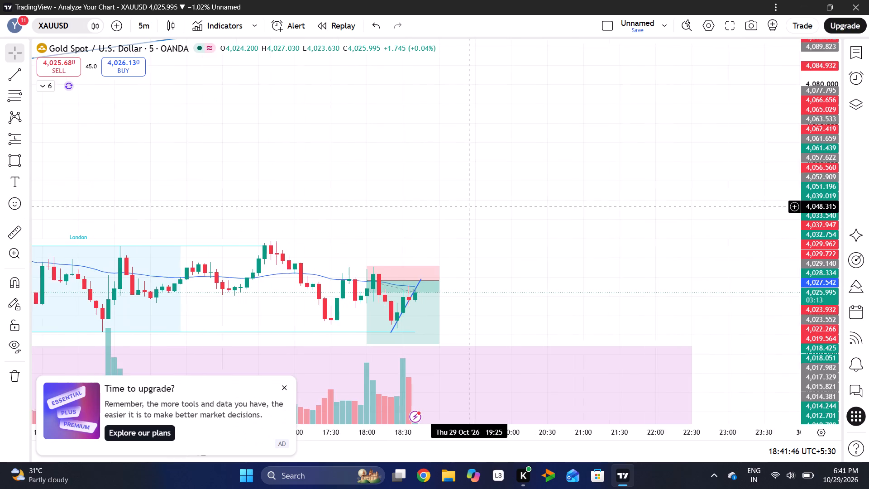
click(469, 206)
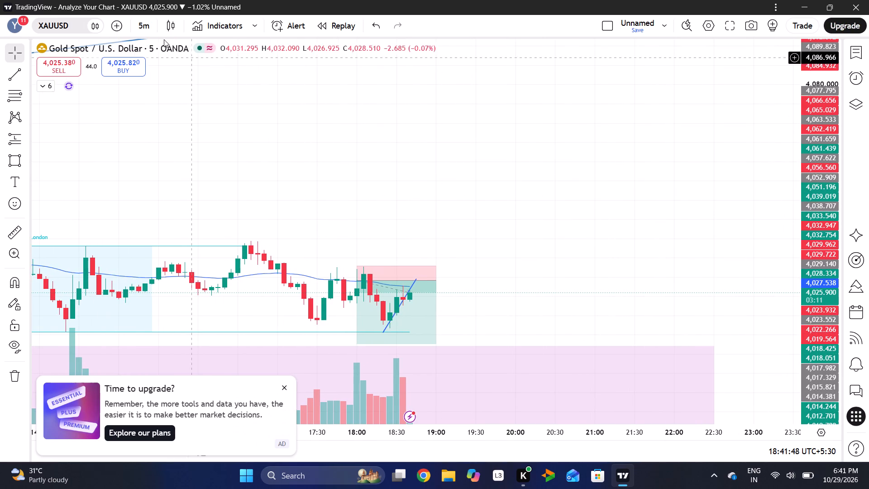
click(149, 24)
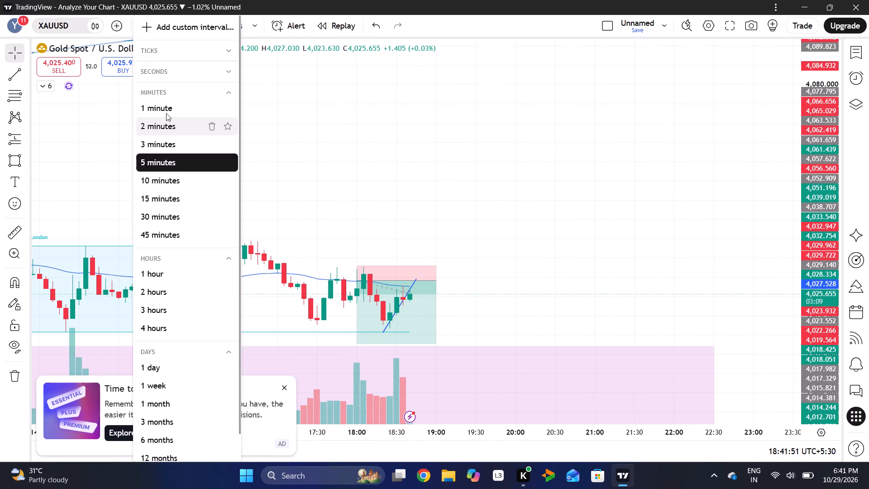
click(166, 112)
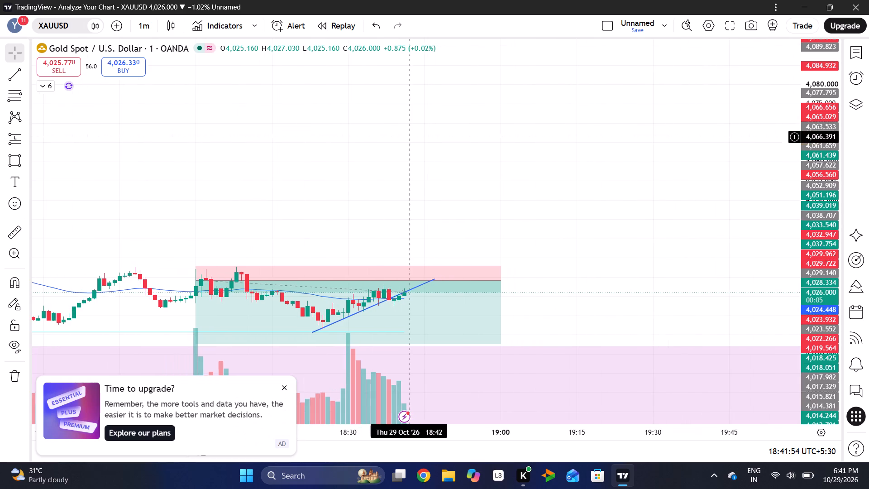
Lower the upper end of gold's rising trend line slightly to about 4,029 at 18:47 on the 1-minute chart.
drag(817, 290, 814, 85)
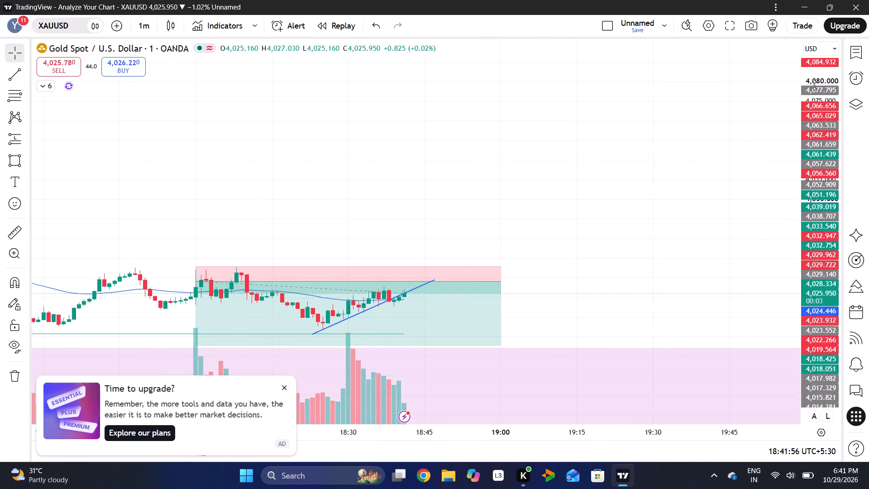
drag(814, 85, 814, 78)
drag(625, 237, 640, 75)
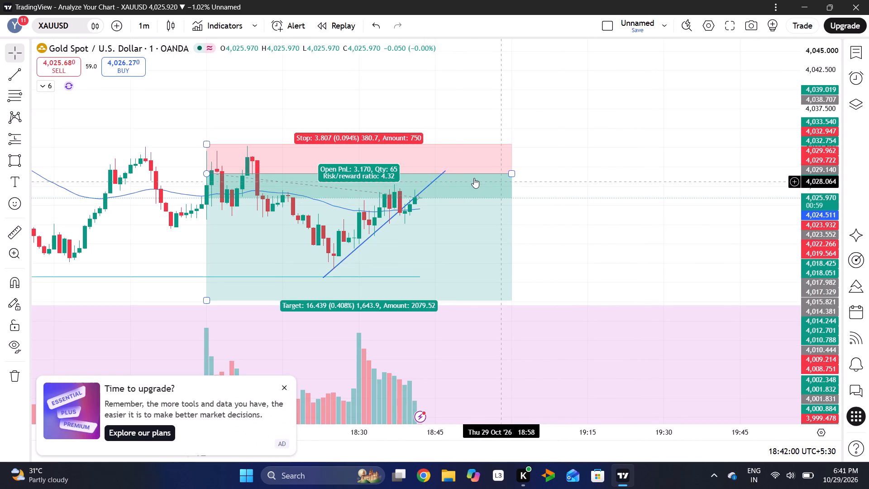
drag(446, 171, 446, 173)
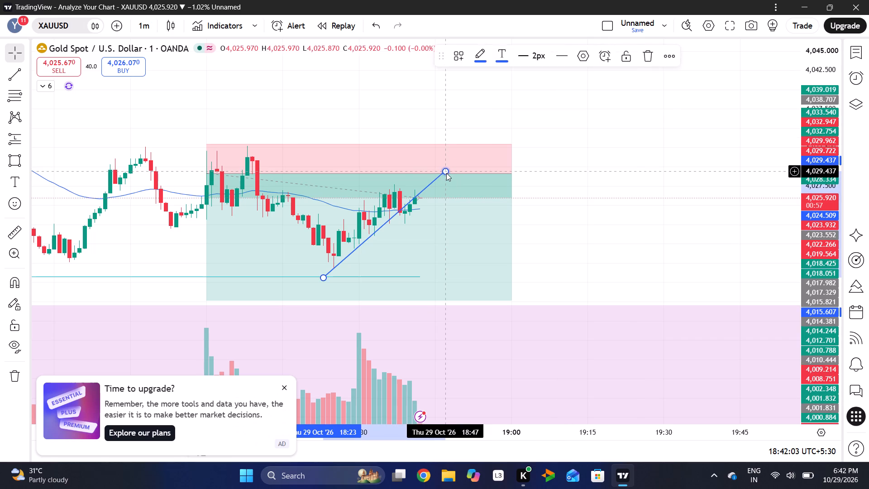
drag(446, 173, 448, 175)
click(545, 227)
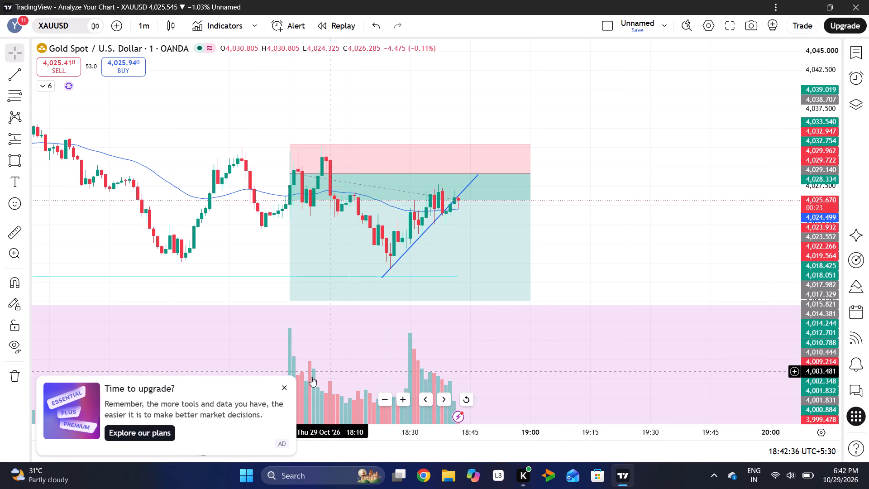
Dismiss the upgrade advert and examine gold's 1-minute candles against the rising trend line inside the short position.
click(281, 385)
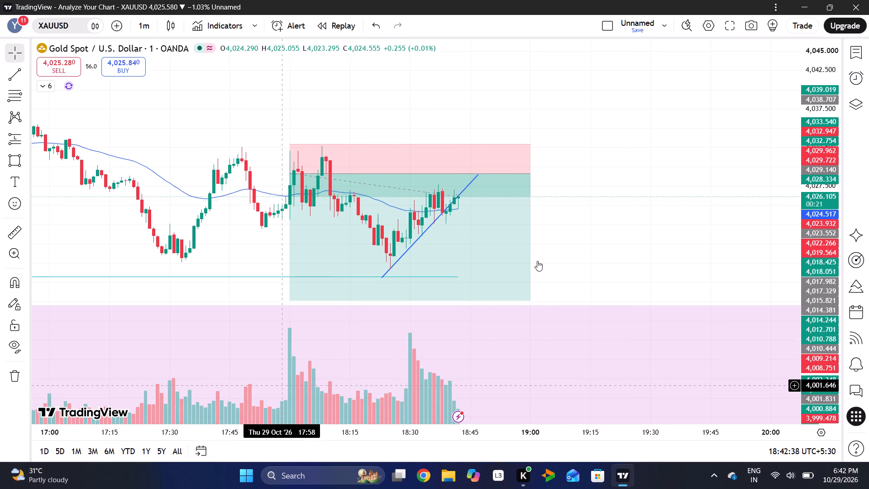
click(506, 288)
scroll(436, 327, left, 1)
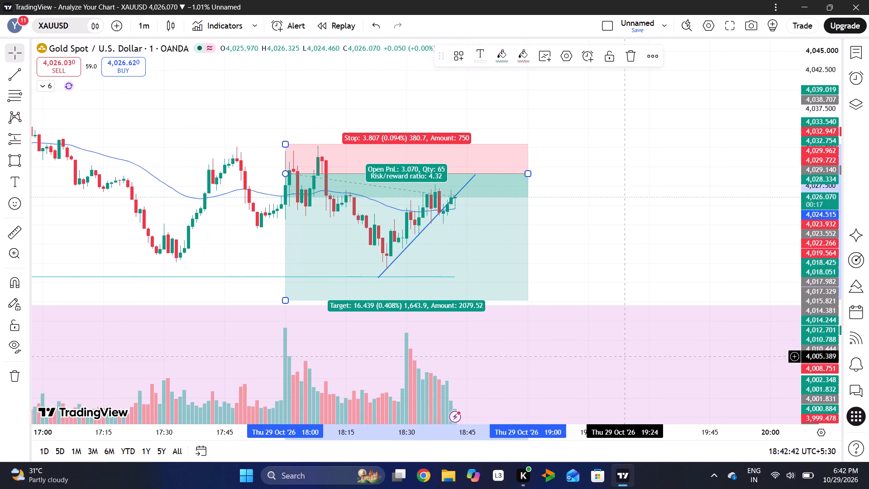
drag(817, 315, 816, 177)
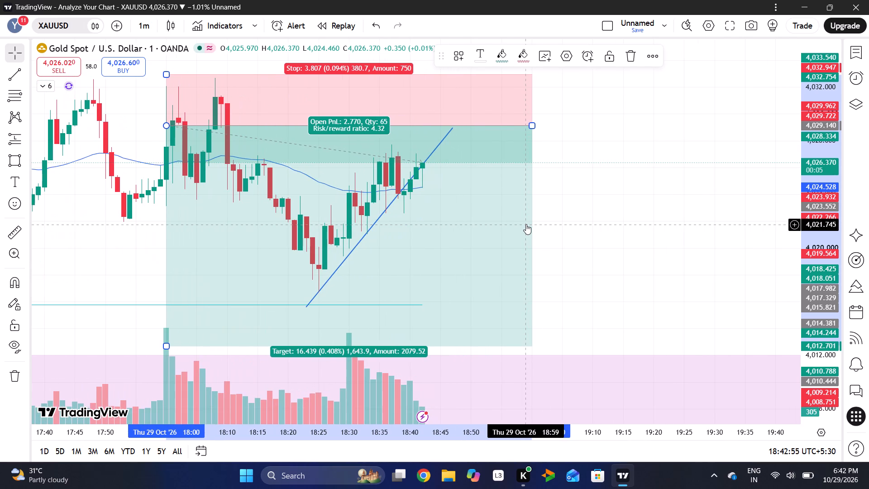
click(577, 222)
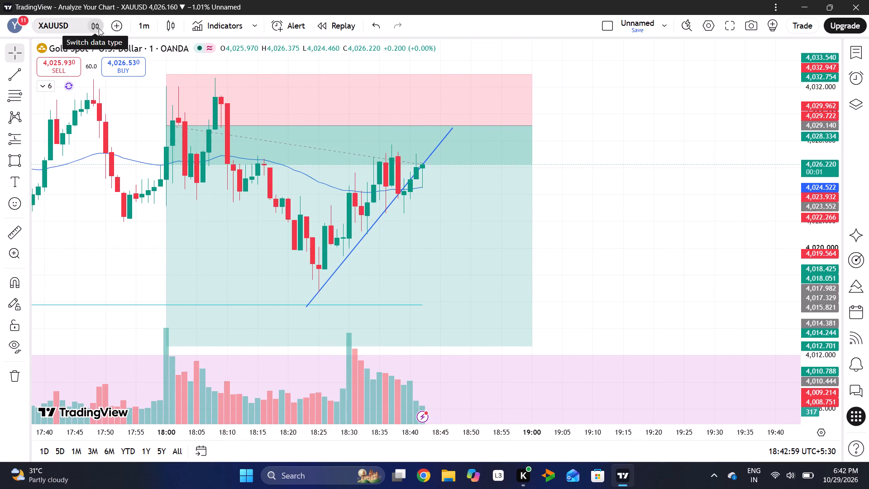
Switch gold to the 5-minute interval and examine the short position against the London range and the demand zone below.
click(146, 22)
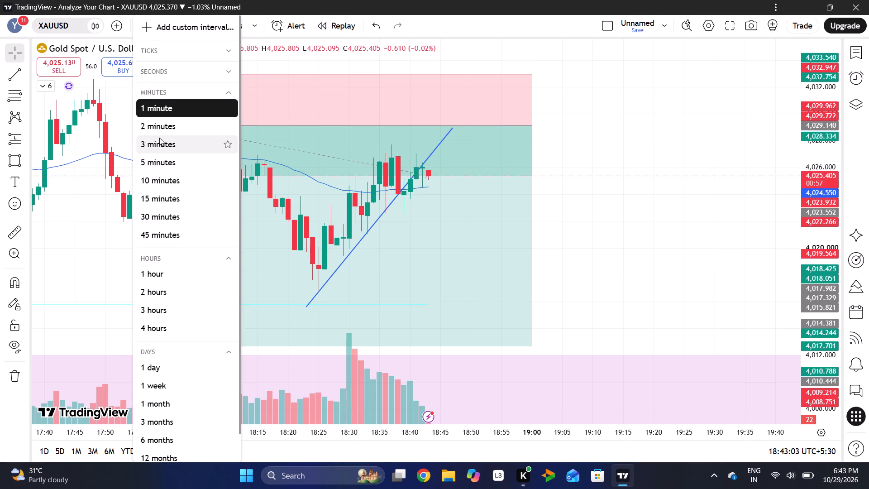
click(150, 165)
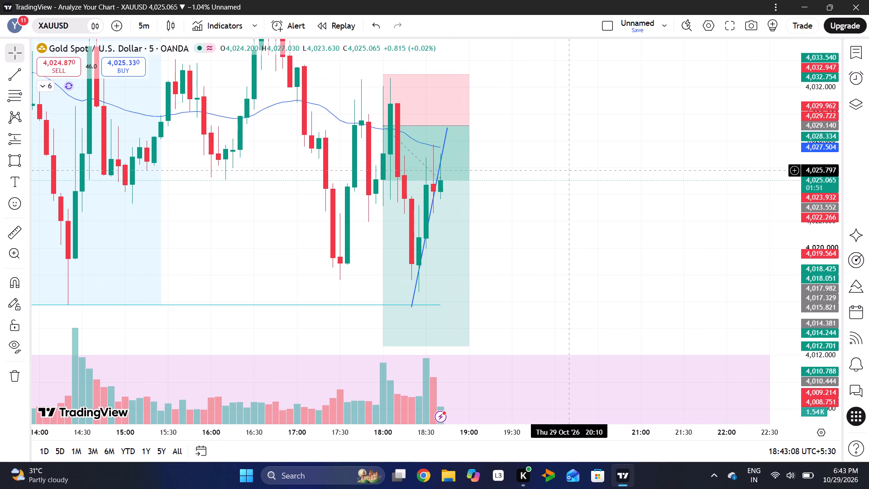
drag(811, 97, 801, 215)
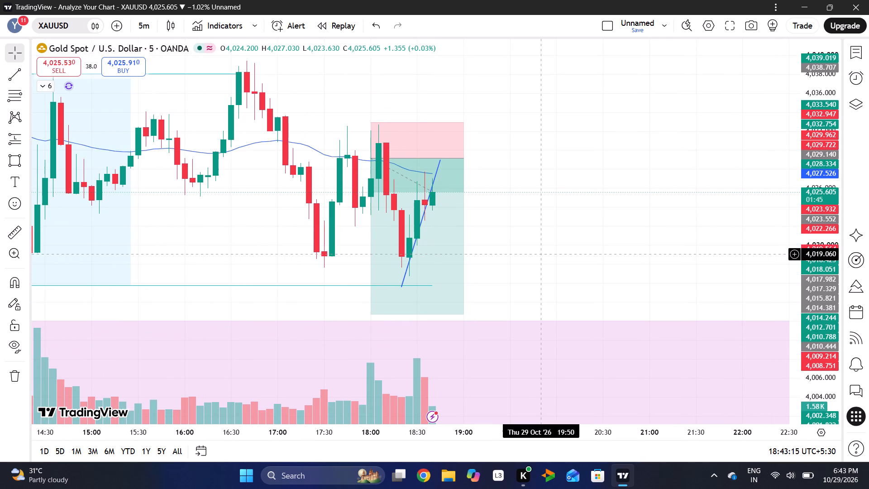
click(141, 25)
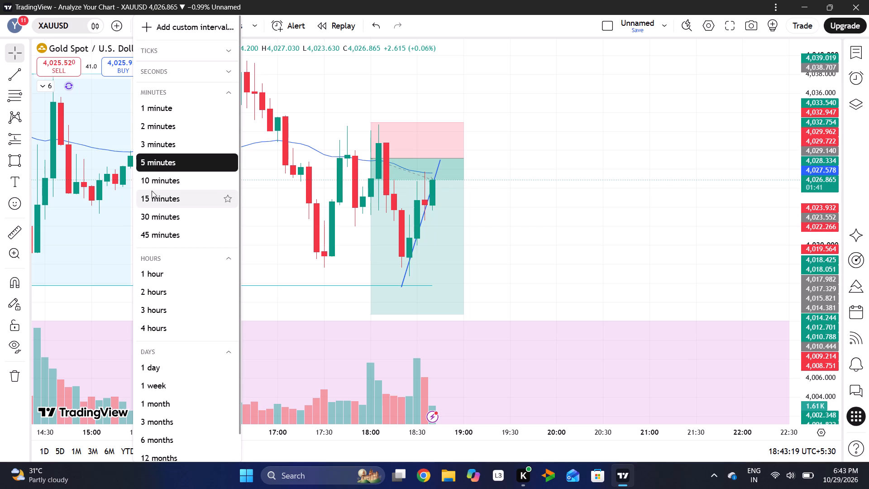
click(457, 186)
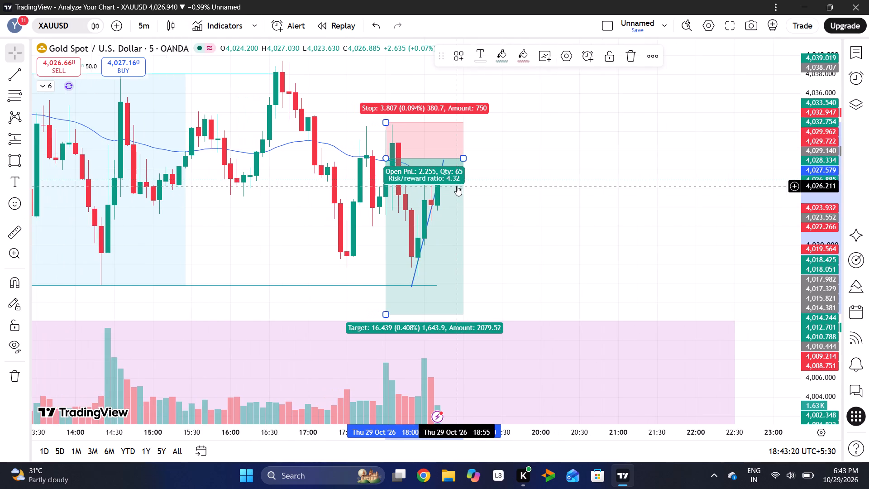
drag(822, 123, 818, 314)
click(581, 282)
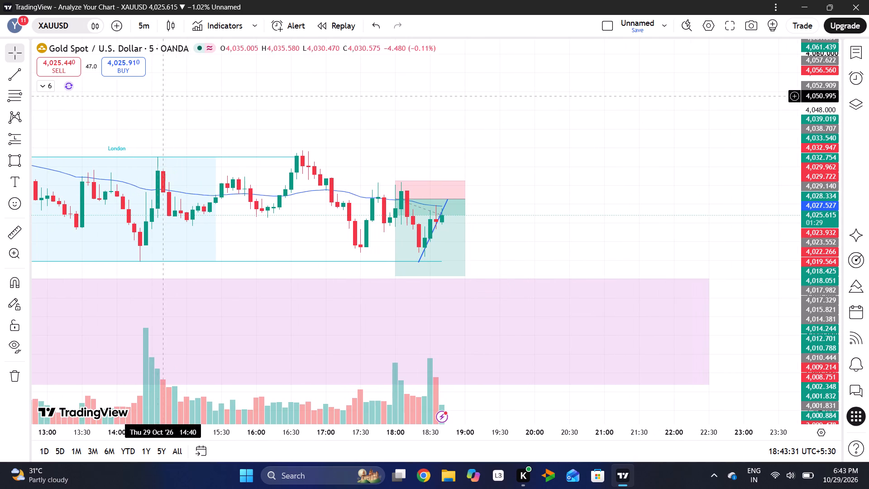
Switch the chart back to Bitcoin (BTCUSD) on the 5-minute interval.
click(80, 27)
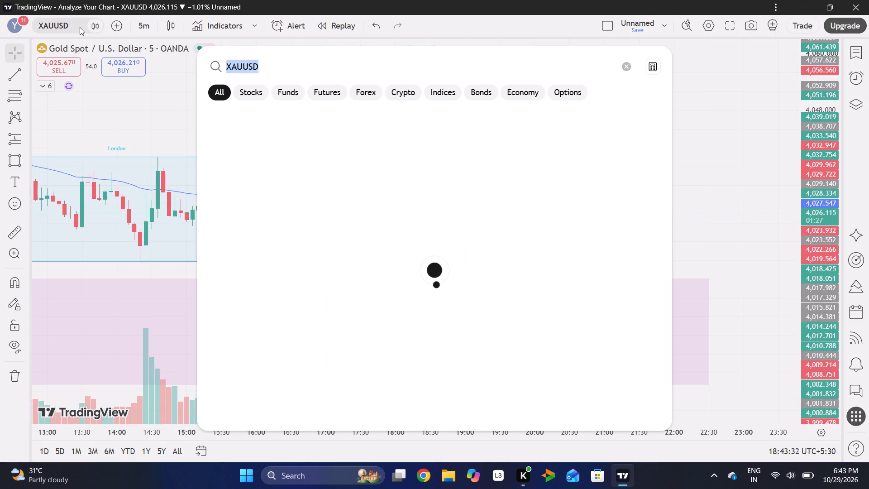
key(space)
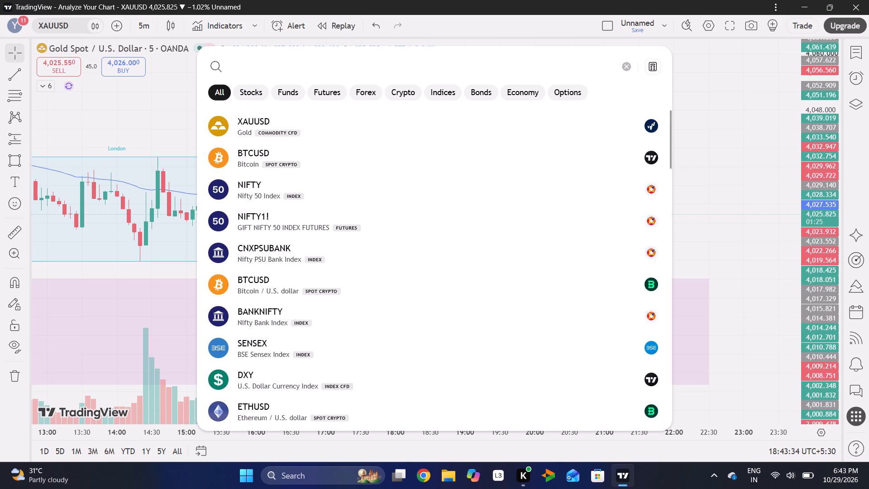
click(341, 164)
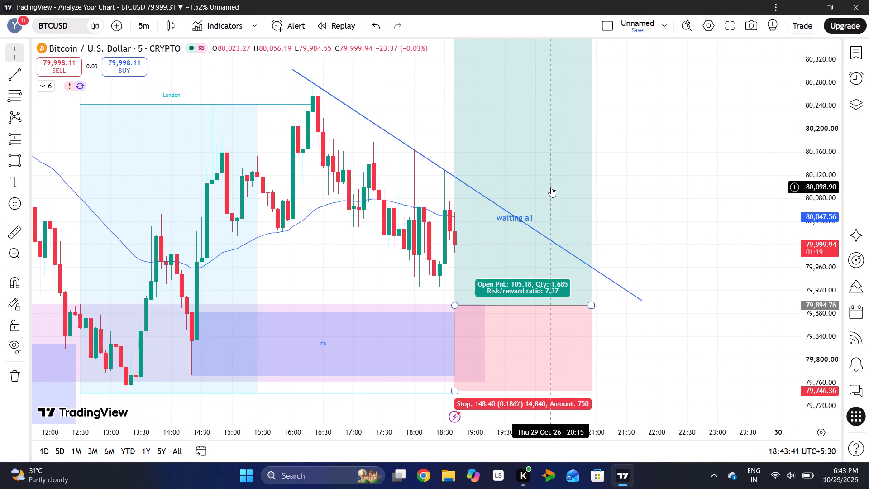
Examine Bitcoin's 5-minute price action against the falling trend line, the London order block and the awaited long position's target and stop.
drag(827, 191, 826, 223)
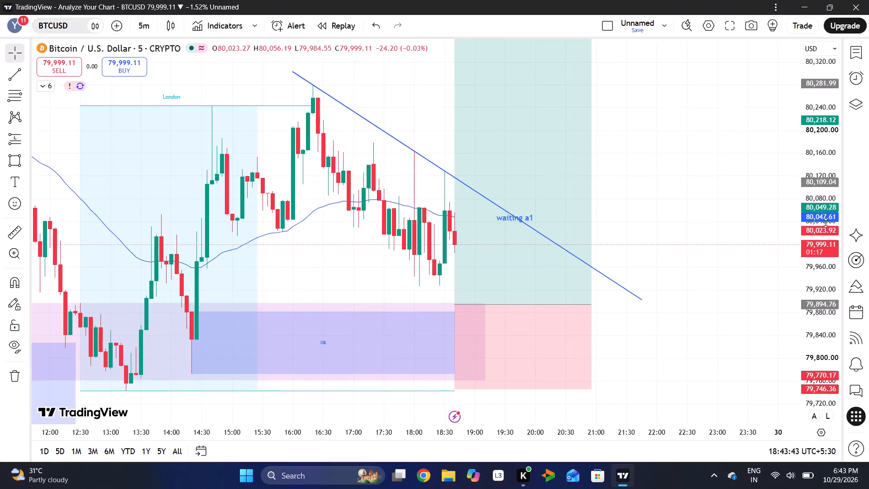
drag(826, 223, 826, 263)
scroll(671, 300, left, 1)
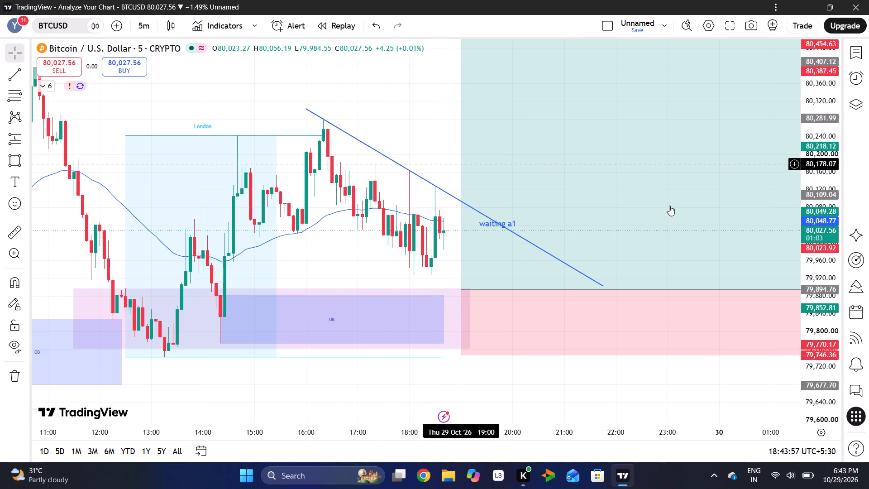
drag(808, 132, 817, 253)
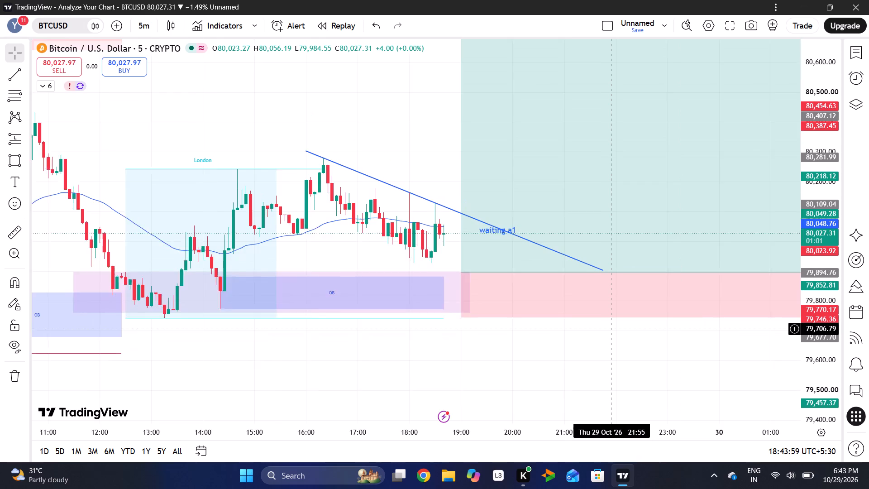
drag(659, 382, 529, 367)
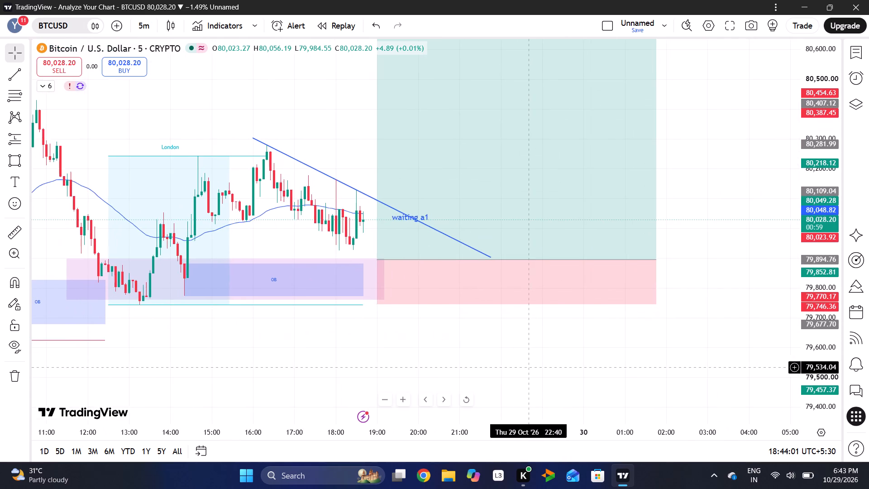
drag(816, 171, 802, 229)
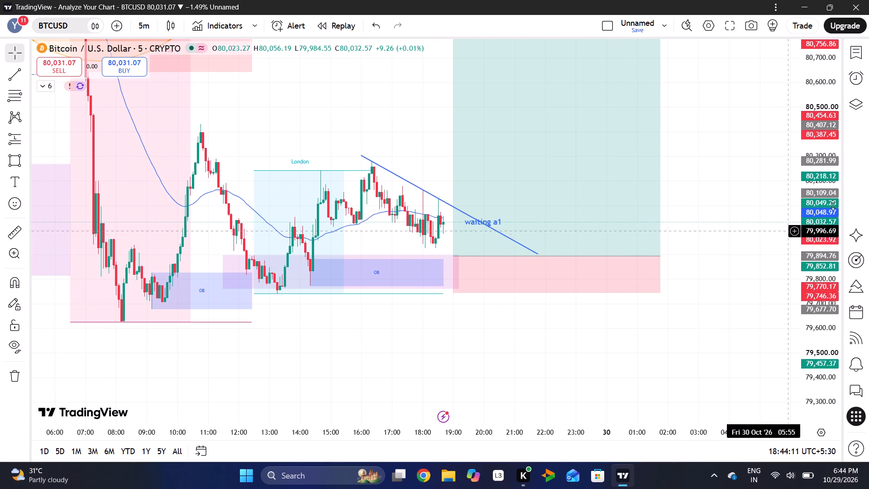
drag(820, 171, 809, 240)
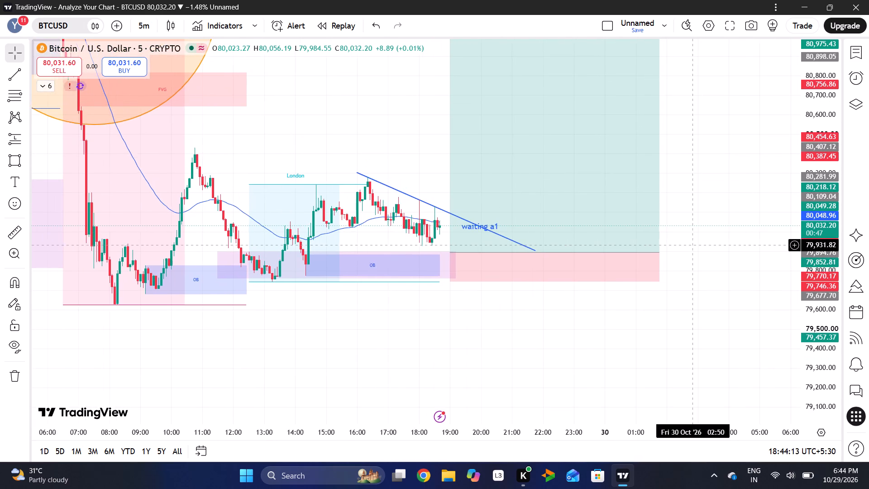
drag(692, 245, 591, 305)
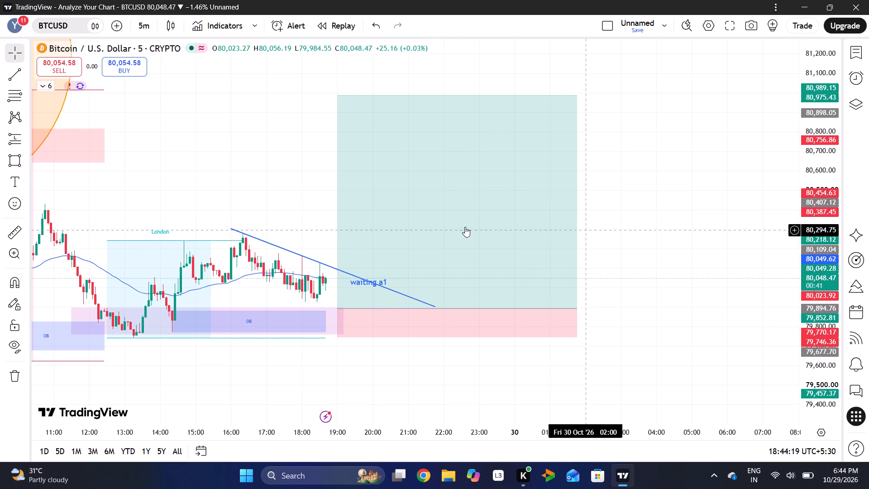
drag(284, 218, 400, 235)
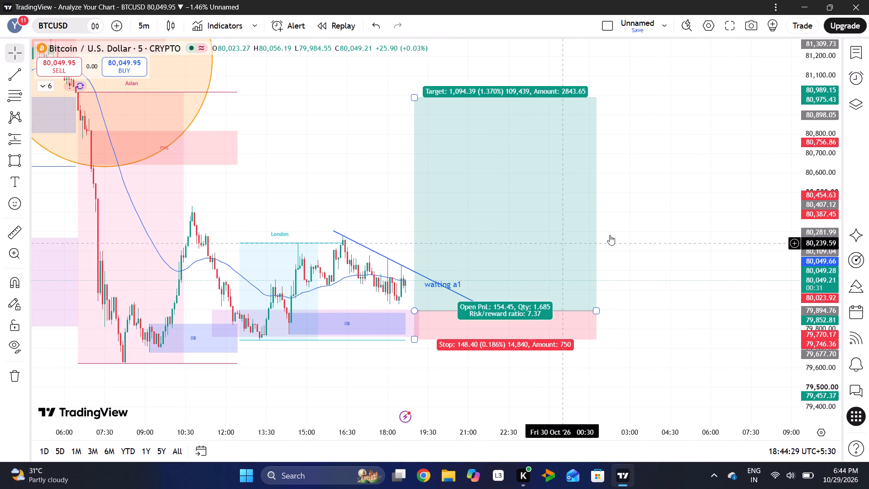
scroll(628, 235, right, 1)
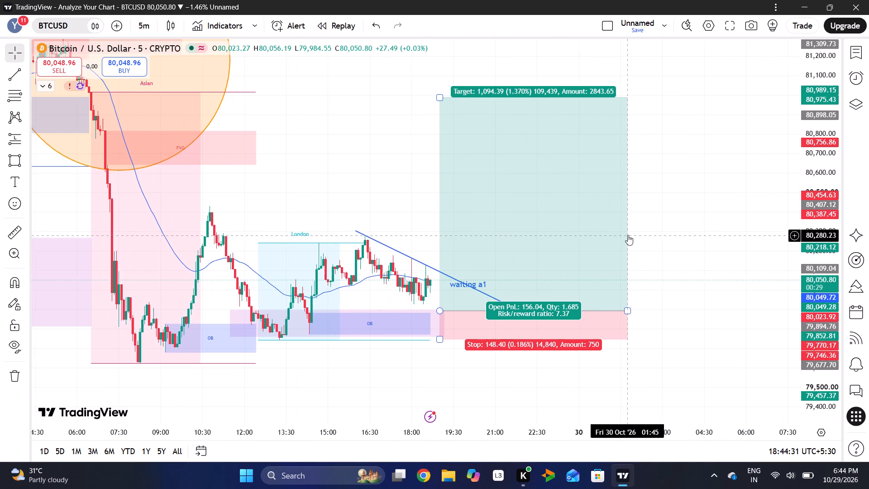
drag(812, 259, 818, 132)
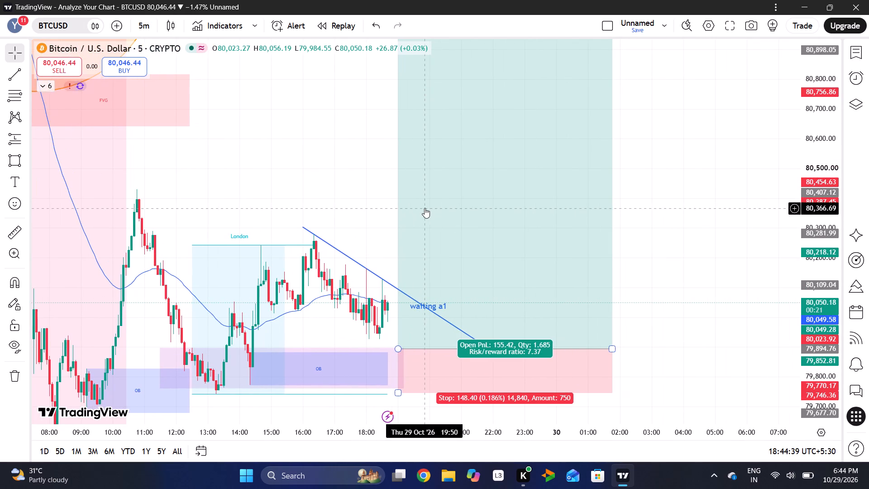
drag(816, 194, 805, 303)
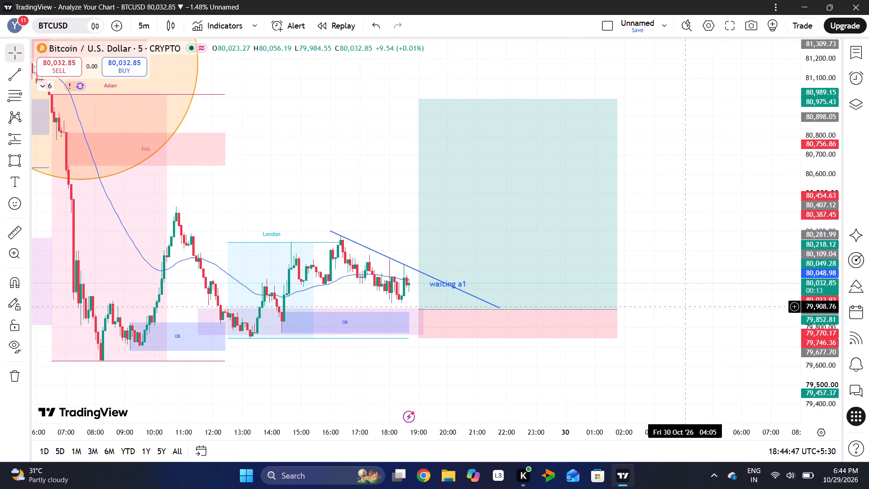
drag(822, 208, 827, 260)
scroll(666, 251, left, 1)
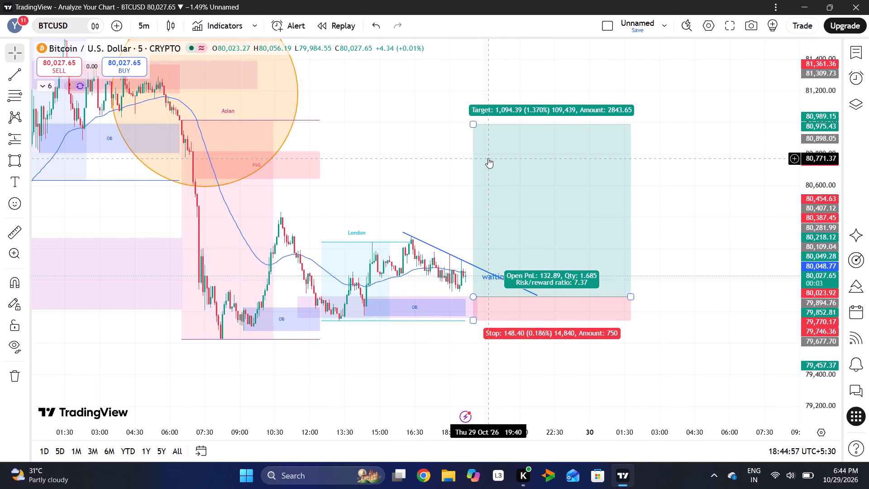
click(434, 158)
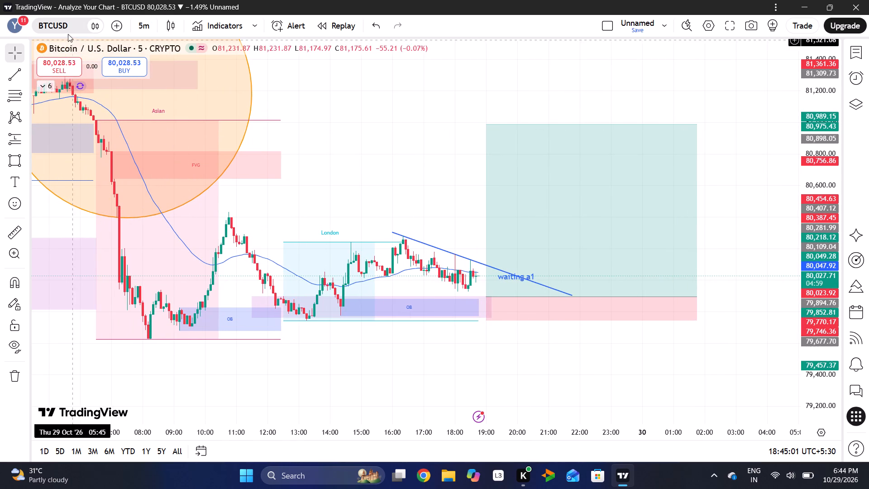
Switch the chart from Bitcoin to gold (XAUUSD).
click(71, 29)
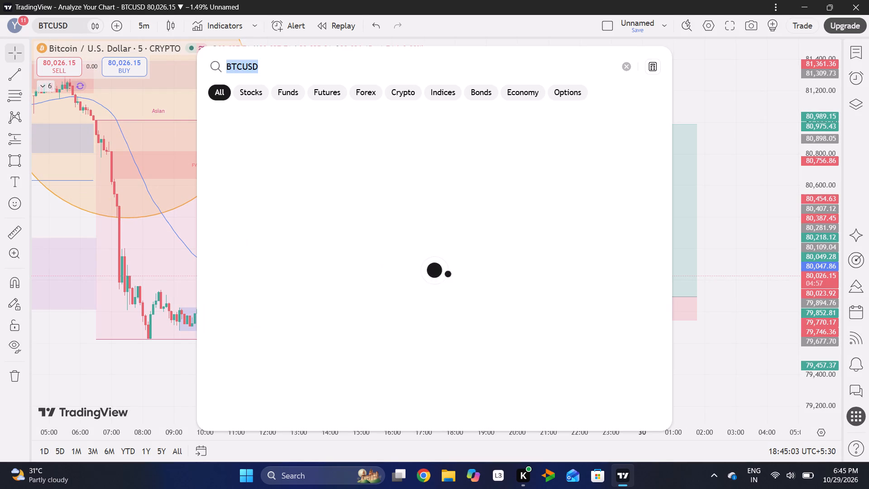
key(space)
click(302, 143)
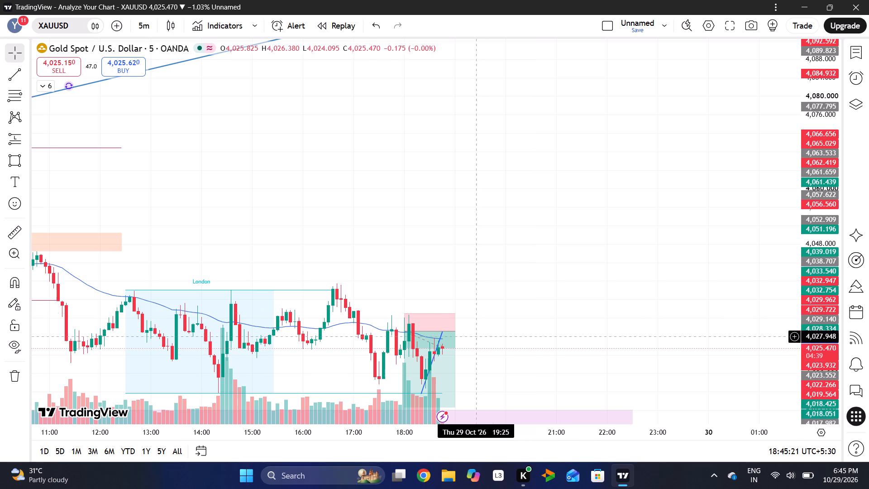
Examine gold's 5-minute candles against the short position's entry and stop zone, the rising trend line and the demand zone below.
drag(552, 361, 634, 261)
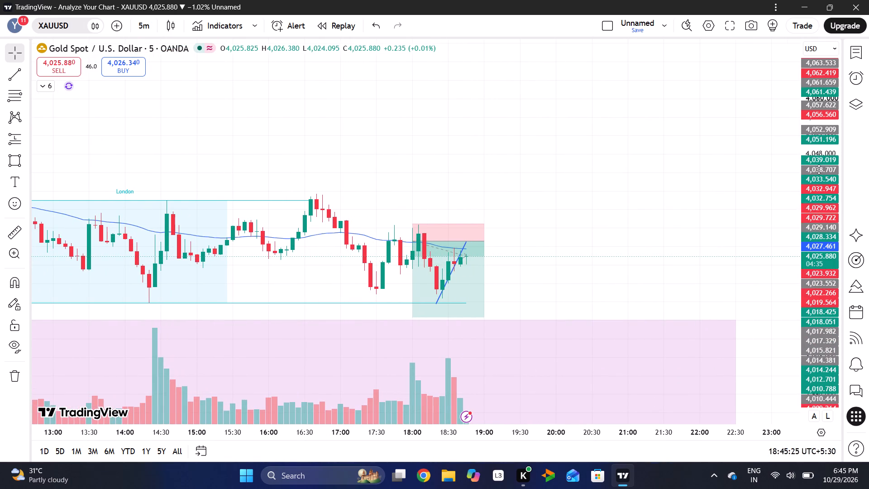
drag(818, 167, 821, 214)
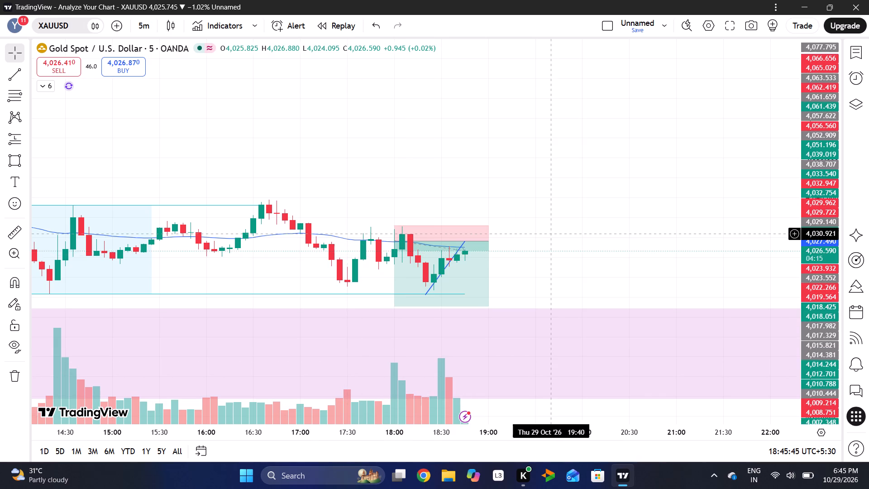
drag(835, 240, 858, 87)
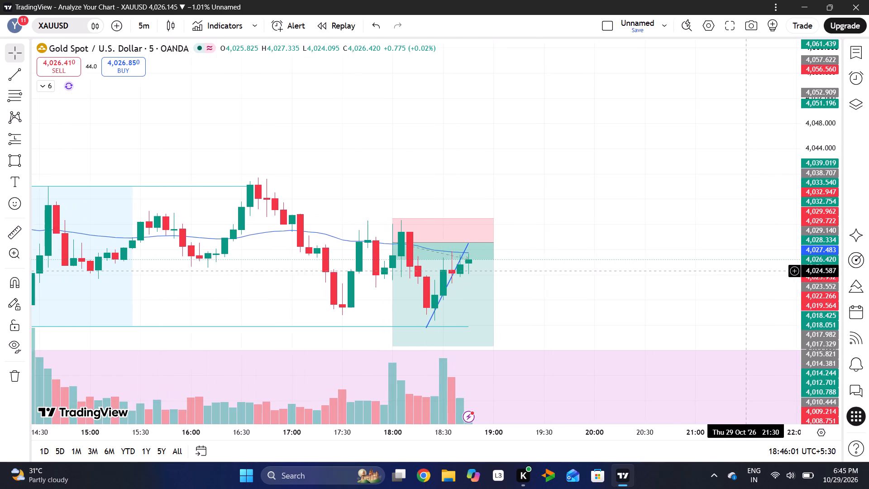
drag(814, 296, 816, 178)
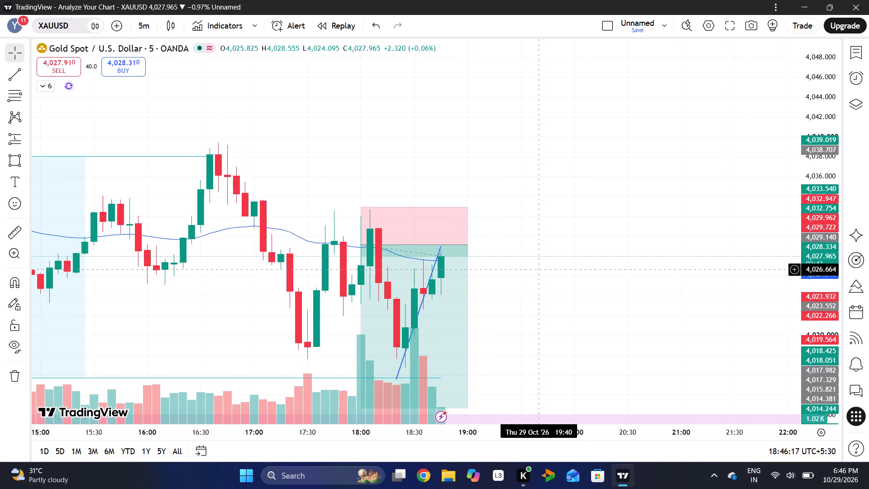
click(539, 269)
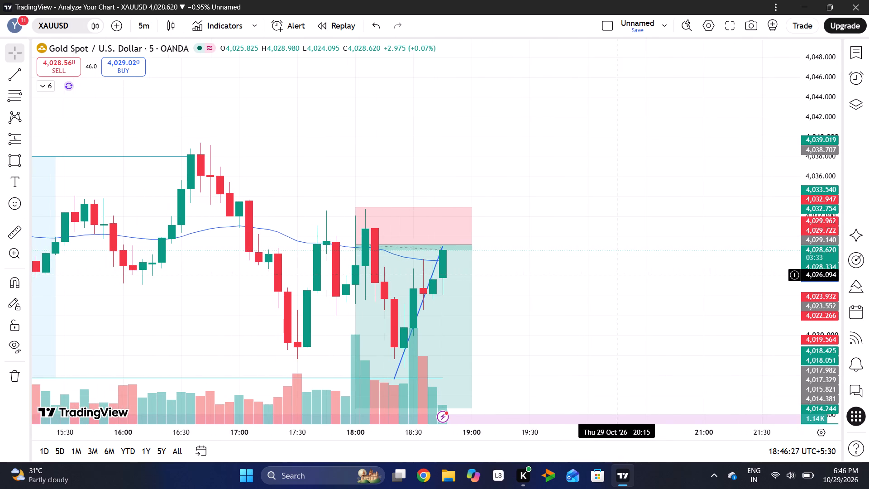
drag(813, 163, 816, 224)
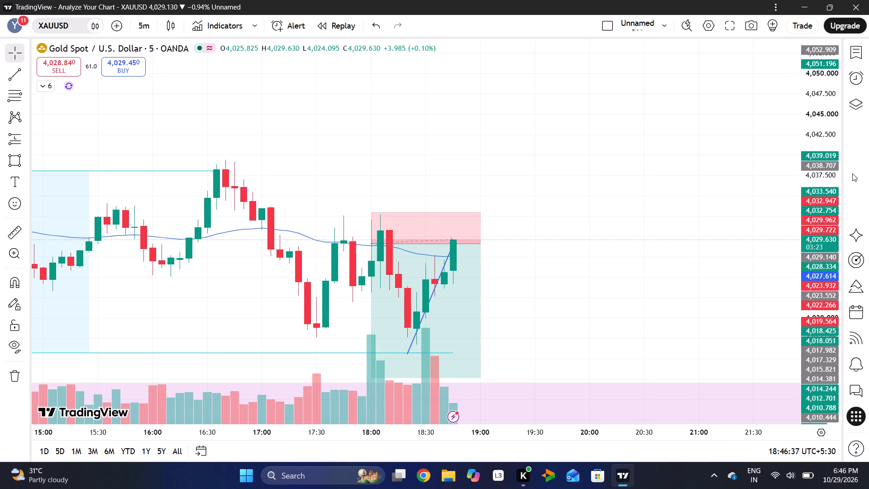
drag(829, 152, 812, 244)
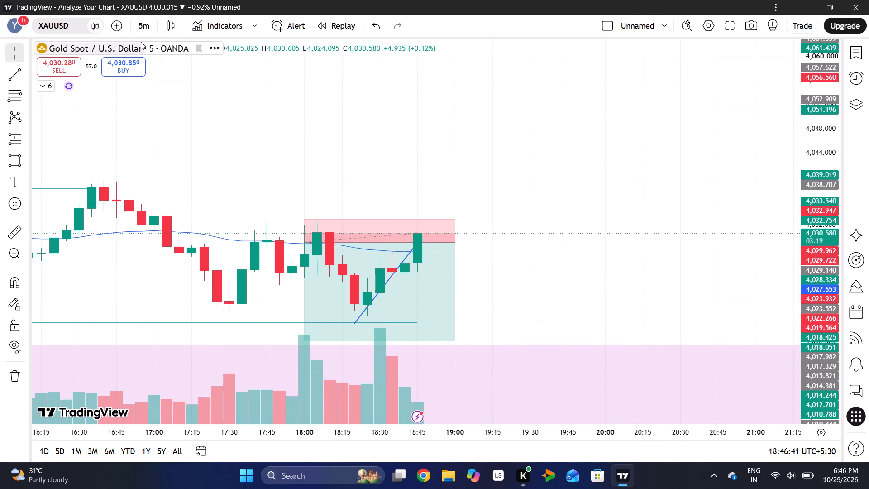
Switch gold to the 15-minute interval and examine the short position against the moving average and the London range.
click(142, 29)
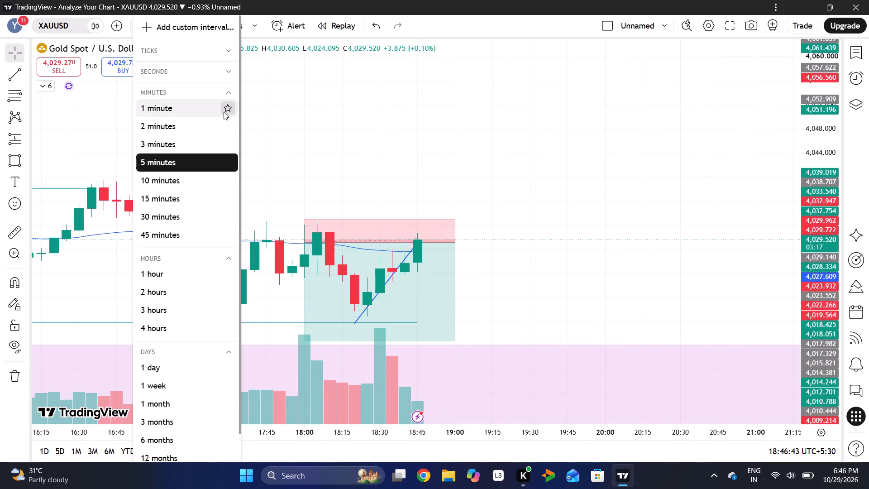
click(181, 193)
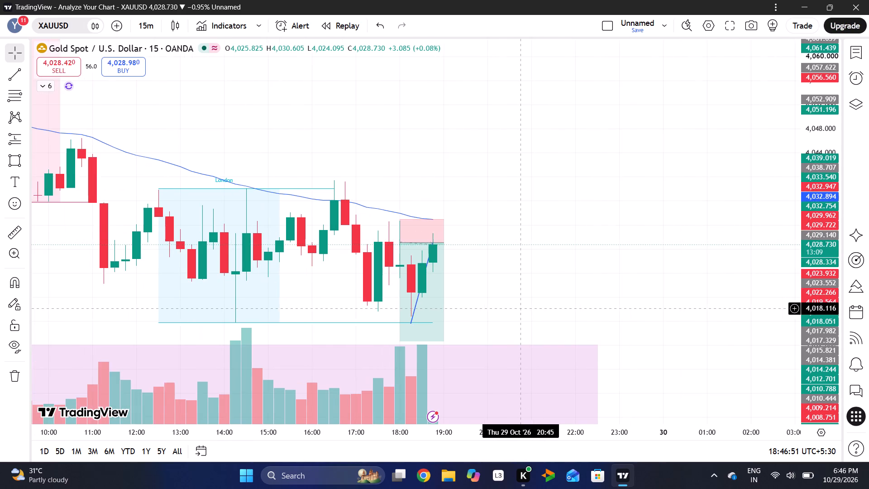
drag(808, 181, 825, 235)
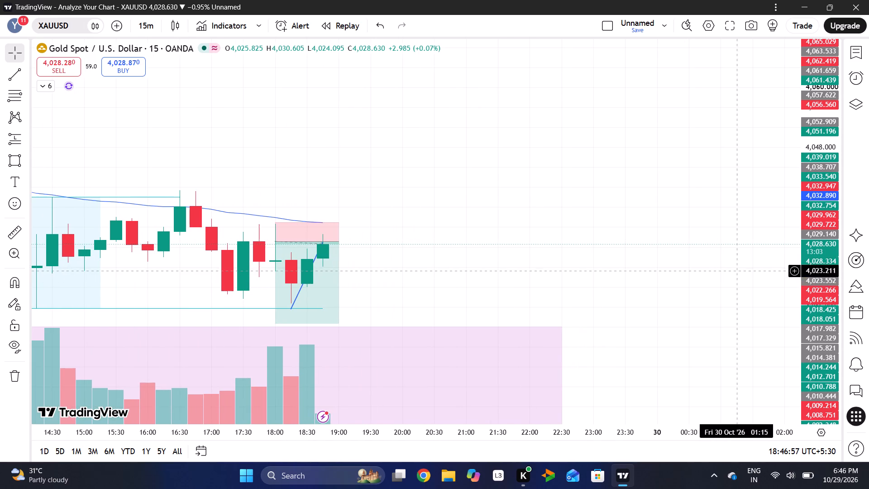
drag(818, 264, 829, 121)
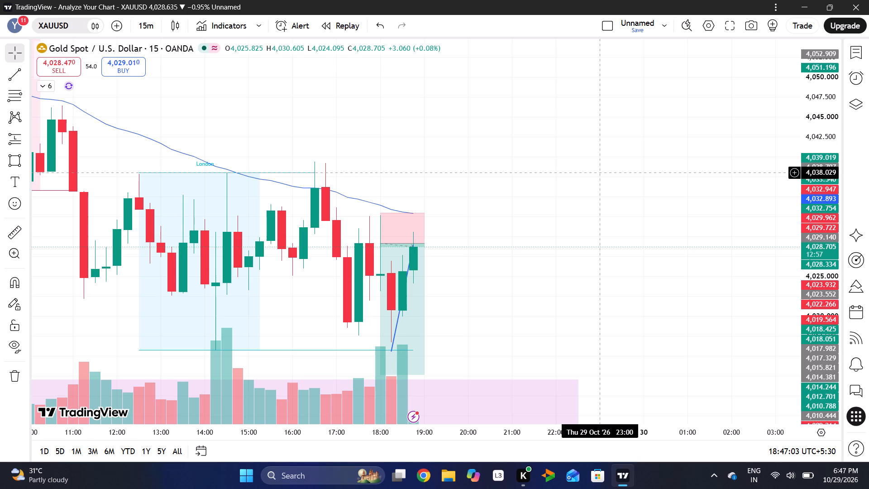
drag(813, 148, 817, 213)
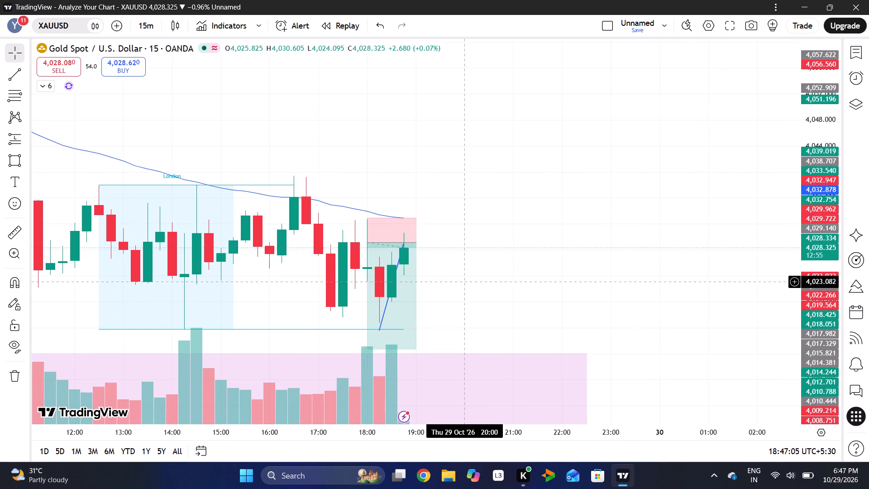
Switch gold back to the 5-minute interval.
click(139, 29)
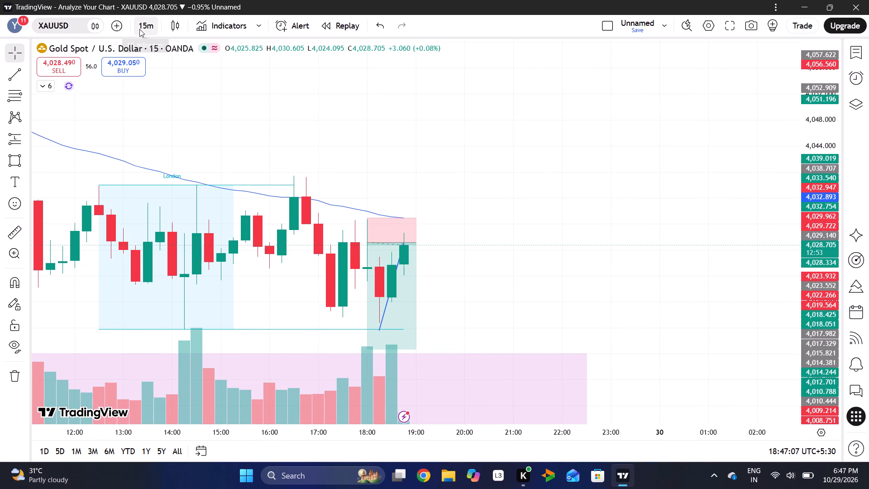
click(176, 157)
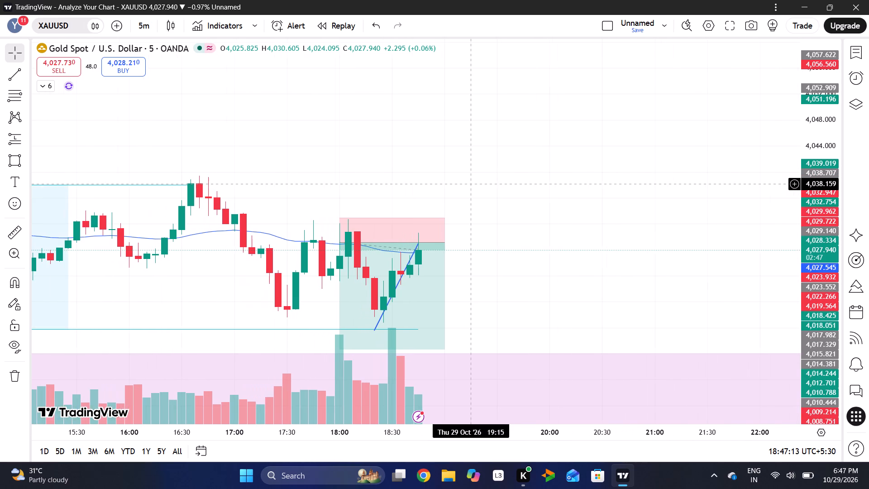
Move the upper end of gold's rising trend line inside the short position to about 4,029 at 18:50.
drag(811, 148, 823, 216)
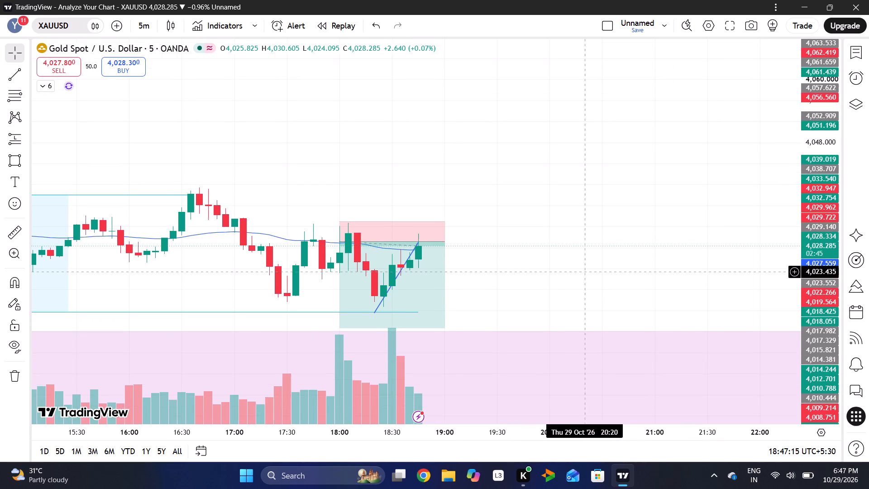
drag(528, 430, 482, 427)
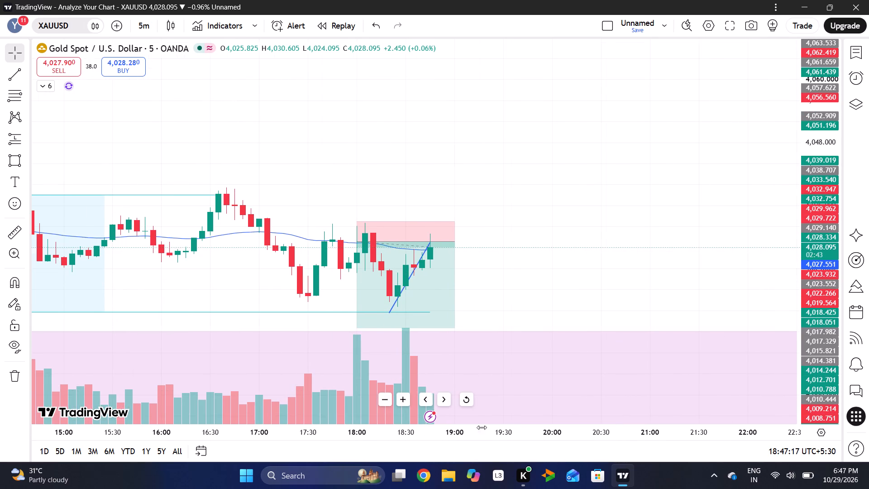
drag(482, 427, 407, 428)
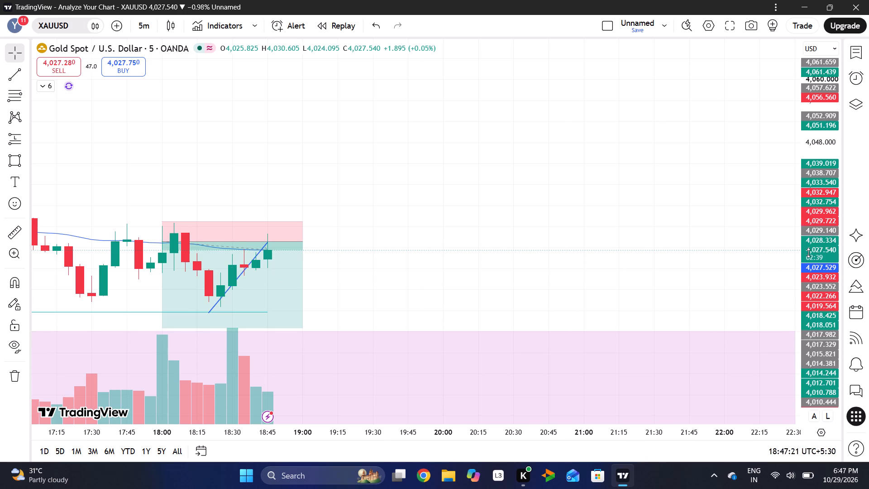
drag(808, 253, 814, 143)
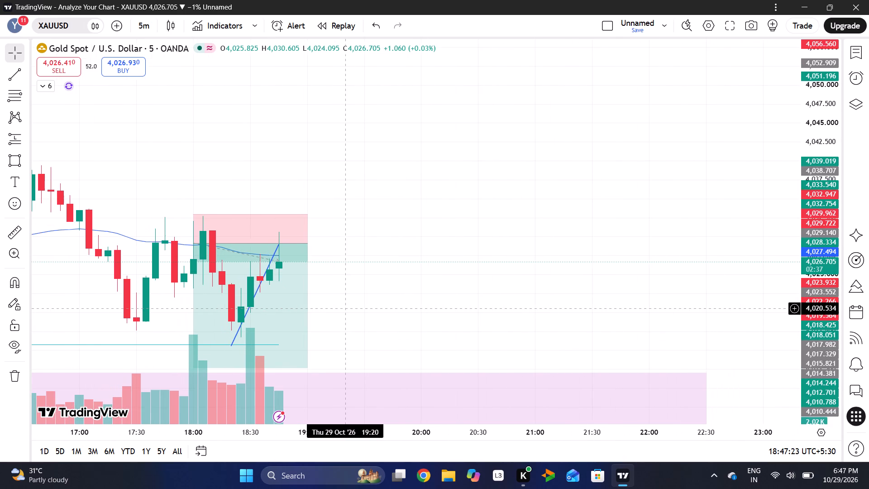
drag(345, 308, 496, 236)
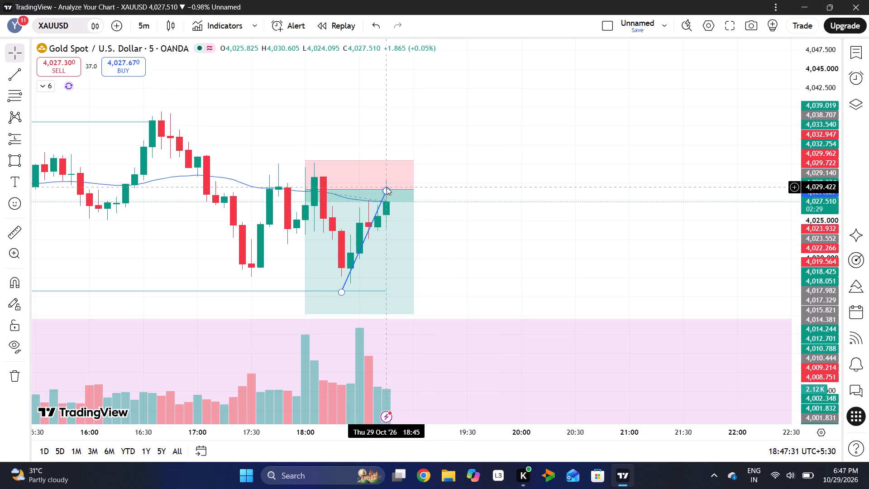
drag(387, 187, 395, 187)
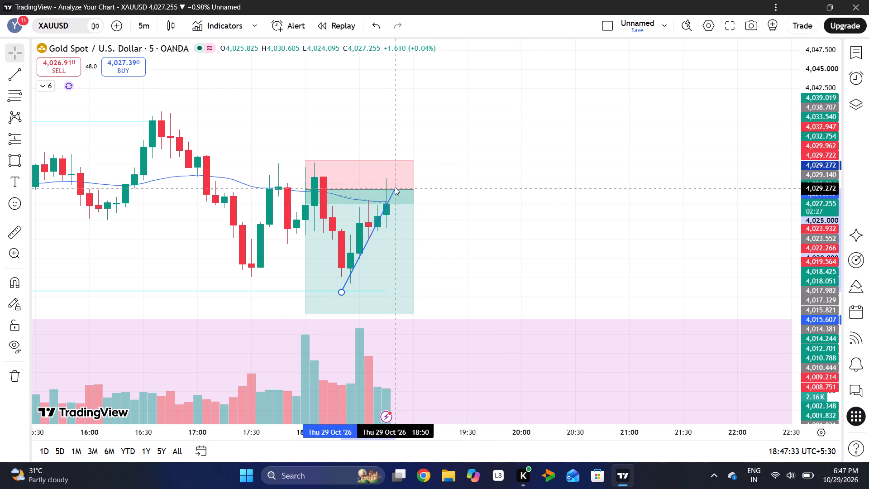
Fine-tune the upper end of gold's rising trend line to just above 4,029 at 18:50.
drag(395, 187, 395, 186)
click(546, 182)
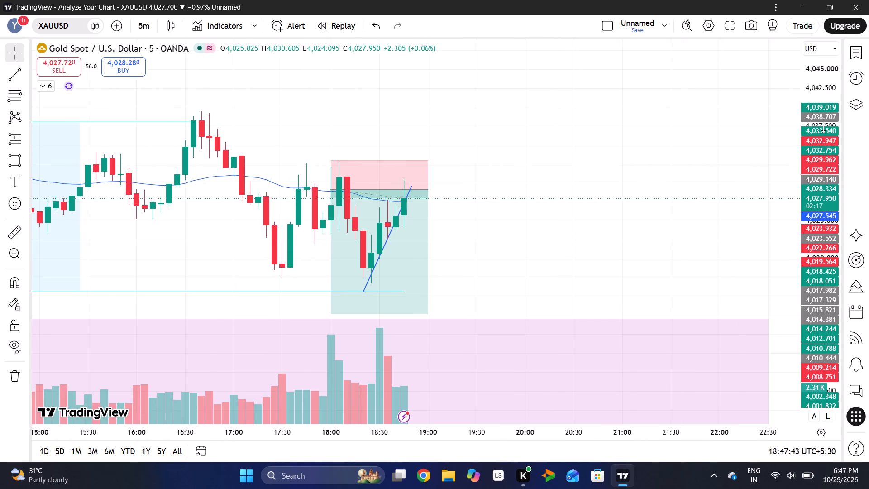
Examine gold's 5-minute candles against the short position, the rising trend line and the earlier London range.
drag(823, 128, 824, 184)
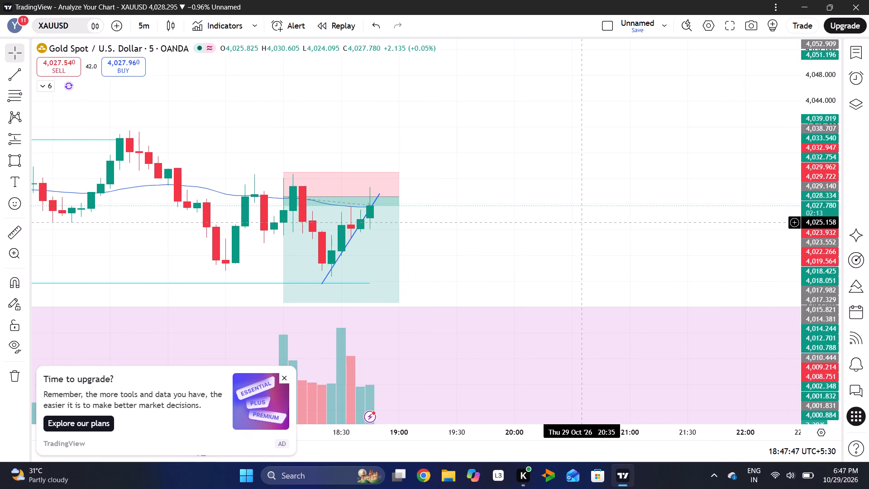
drag(490, 251, 597, 238)
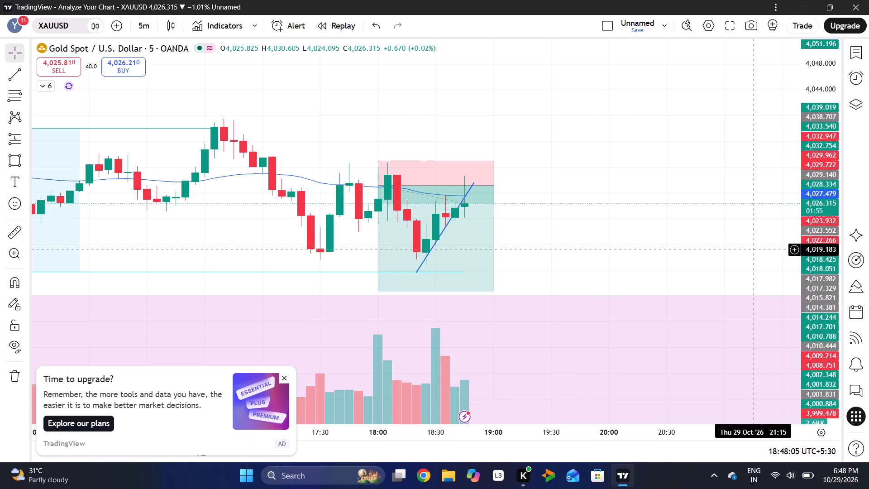
drag(802, 210, 804, 225)
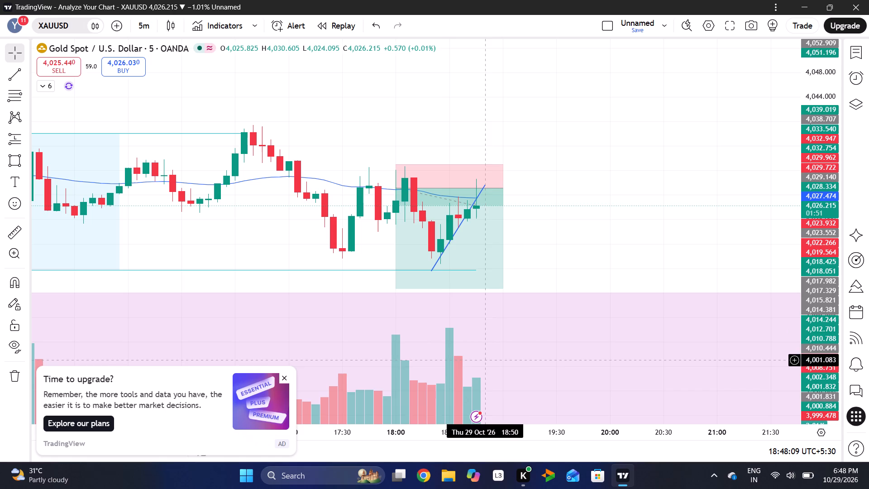
click(284, 378)
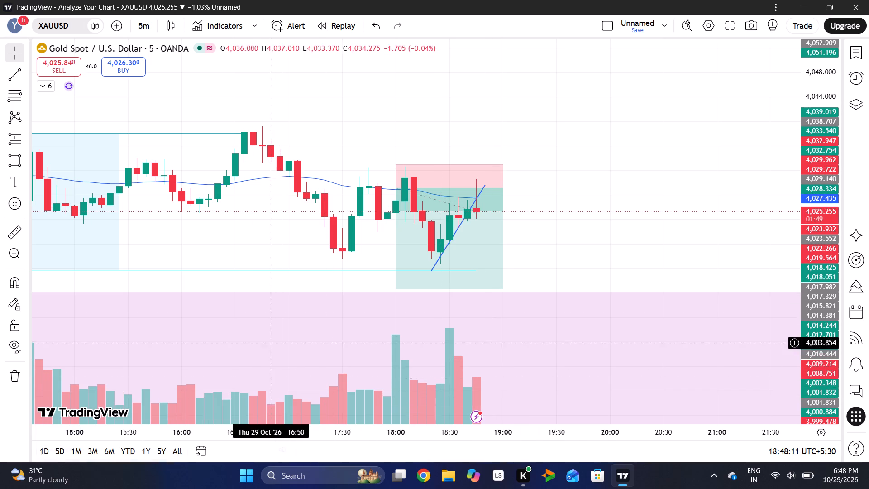
drag(254, 250, 362, 281)
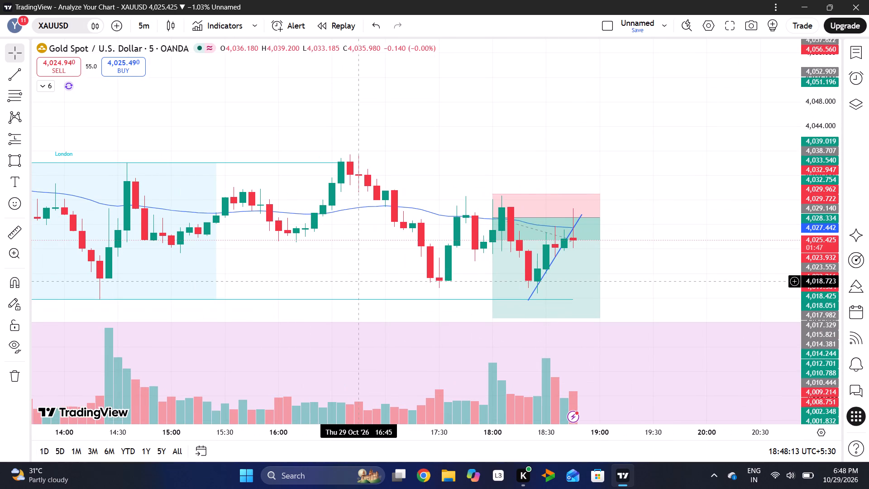
Switch the chart to Bitcoin (BTCUSD) and examine price against the falling trend line and the awaited long setup.
click(70, 25)
key(space)
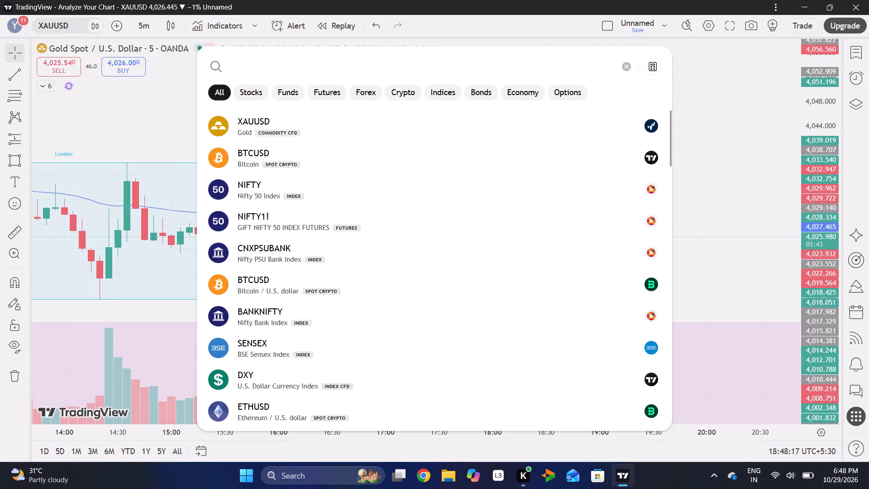
click(304, 149)
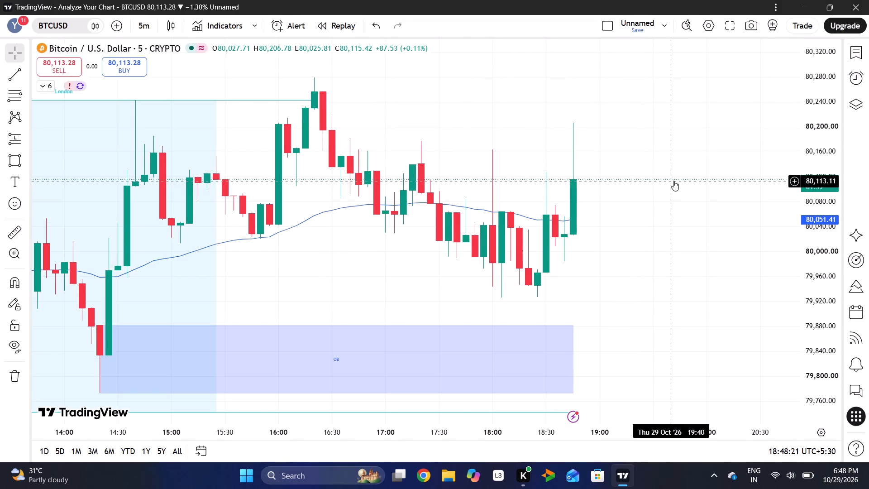
drag(673, 181, 596, 211)
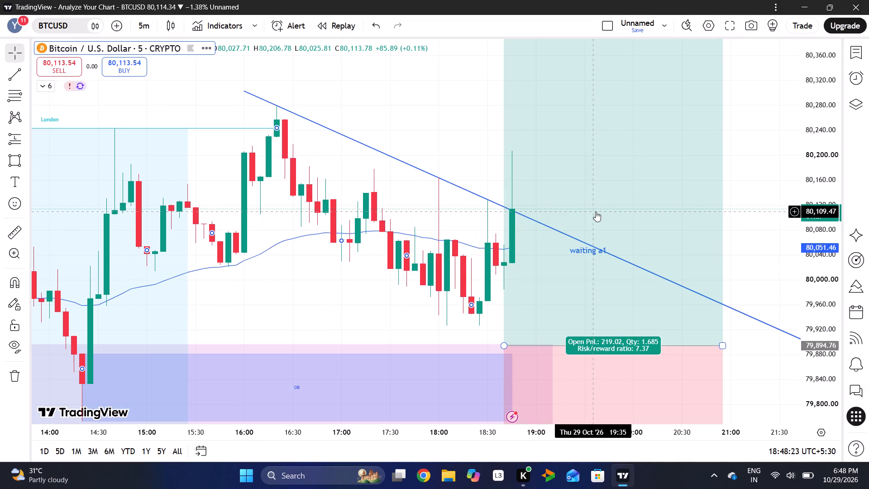
drag(823, 138, 822, 141)
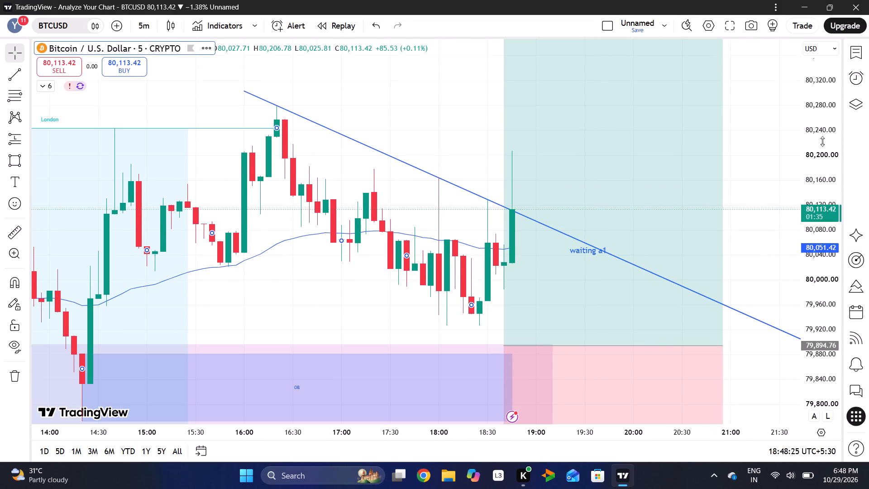
drag(822, 141, 826, 216)
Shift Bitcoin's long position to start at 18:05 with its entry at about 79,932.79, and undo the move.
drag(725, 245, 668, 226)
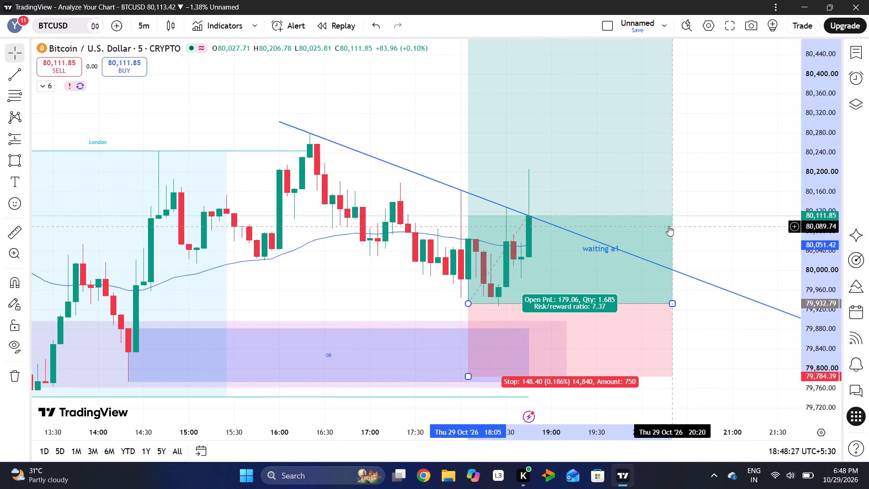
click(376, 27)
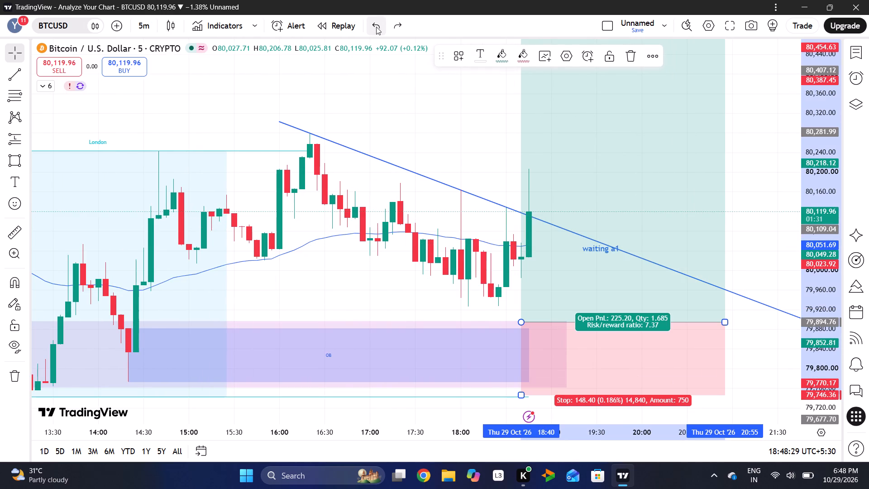